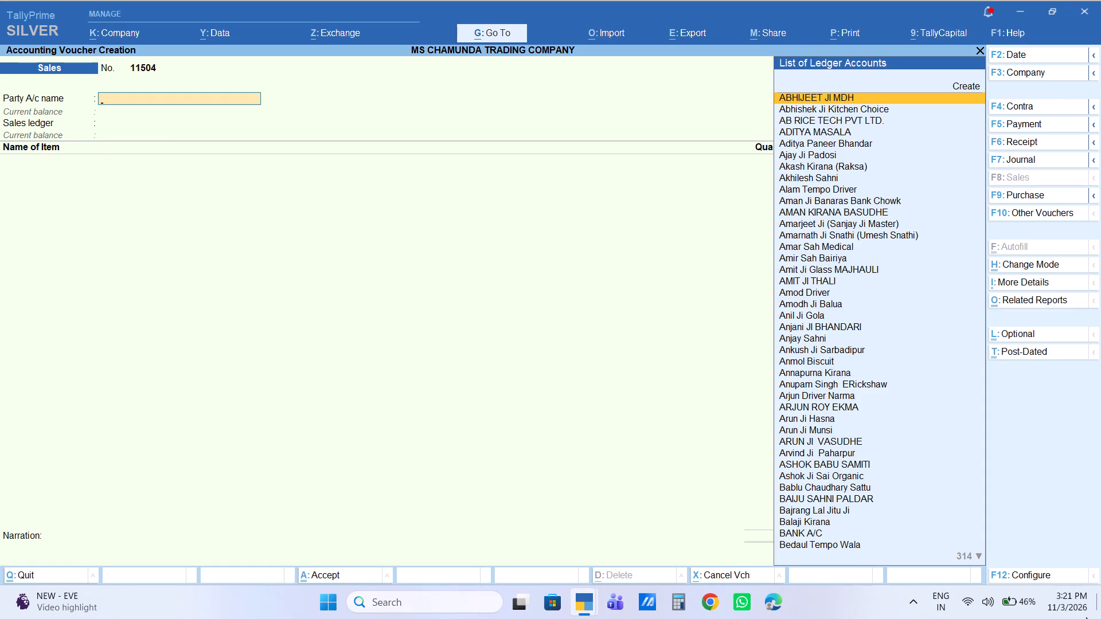
Fill in the sales voucher header with party account Cash, the buyer's name and place as bill-to, and the SALES ledger.
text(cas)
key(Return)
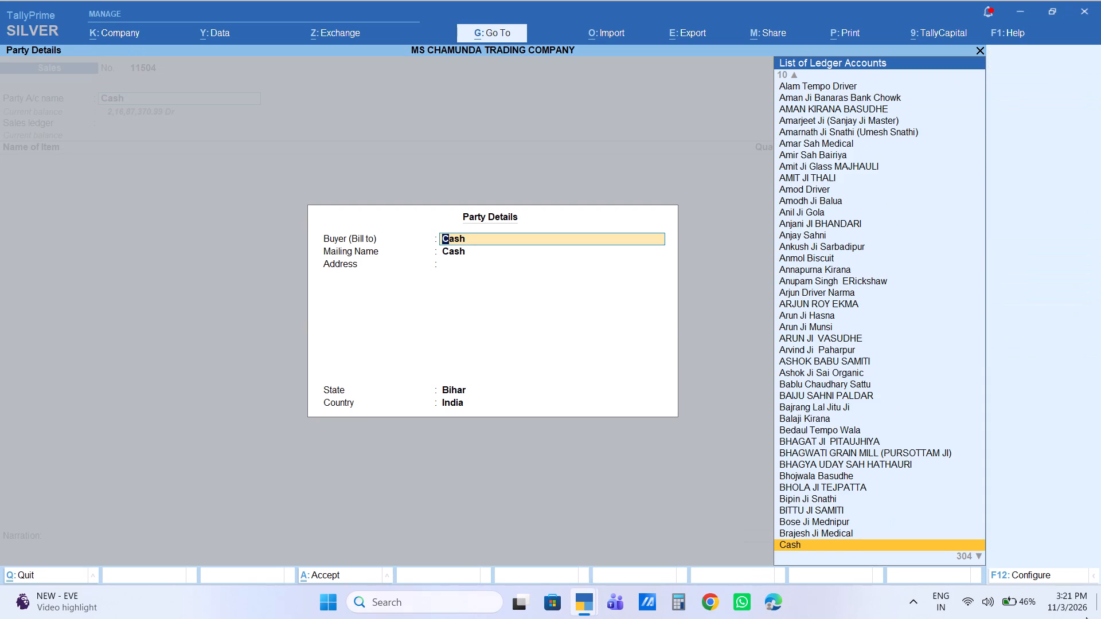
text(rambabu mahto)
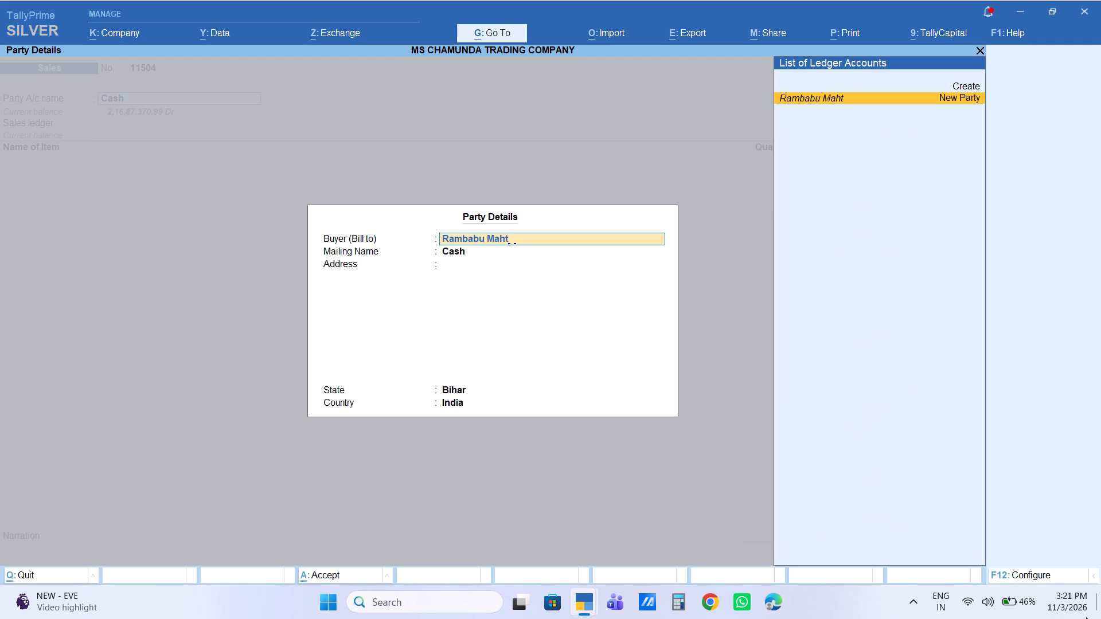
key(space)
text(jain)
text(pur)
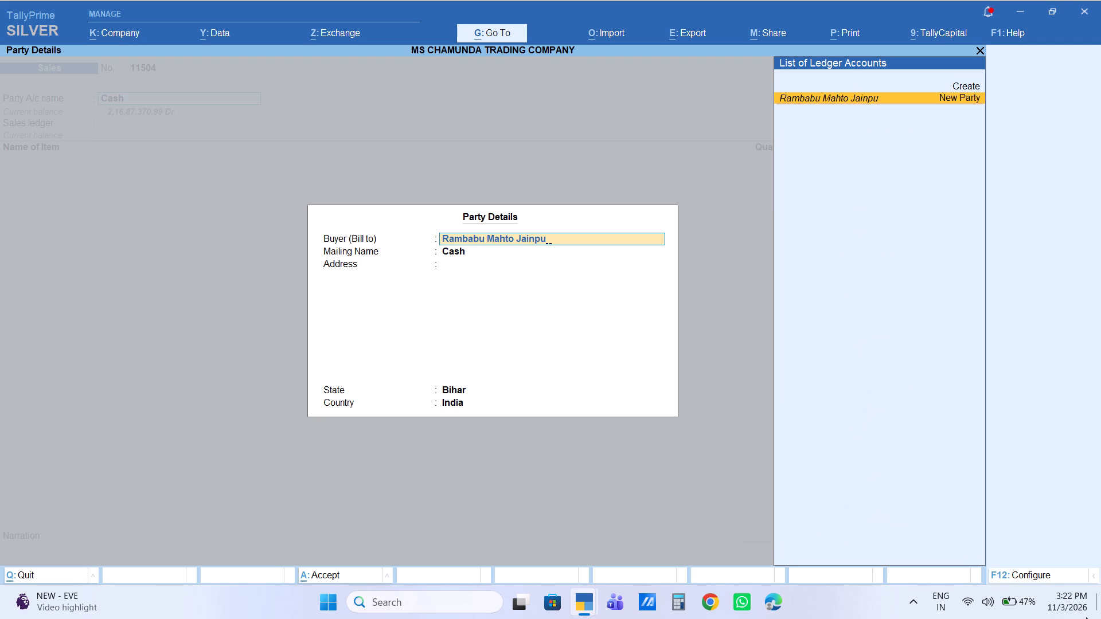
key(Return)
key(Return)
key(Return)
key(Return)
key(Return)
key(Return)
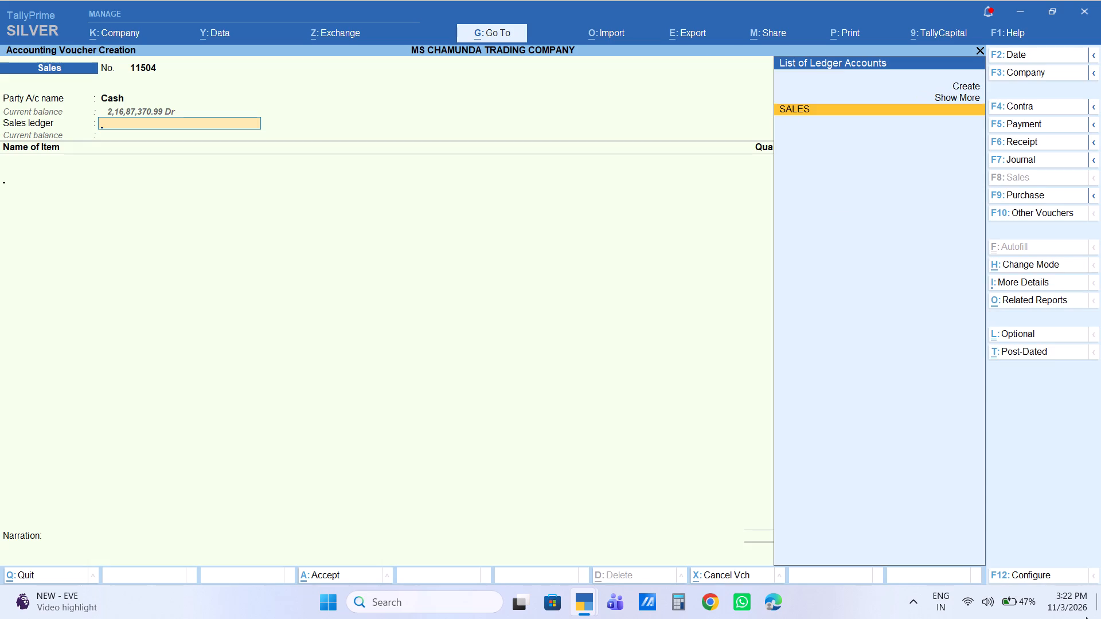
Add the item Chhoti Elaichi (G) with a quantity of 0.2 KG, keeping the default rate of 4,000 per KG.
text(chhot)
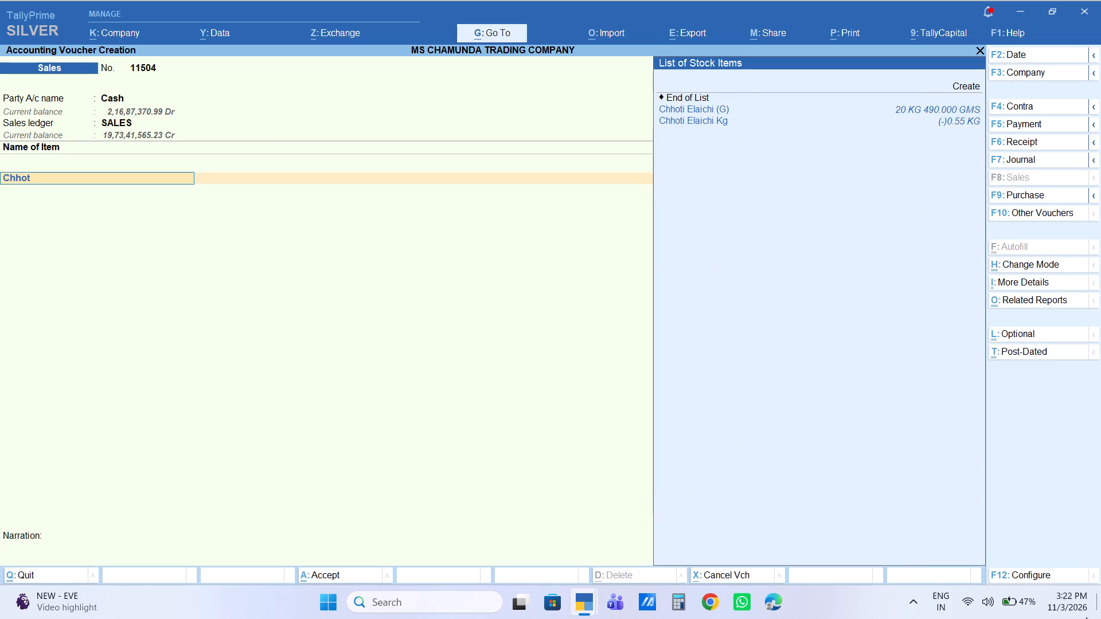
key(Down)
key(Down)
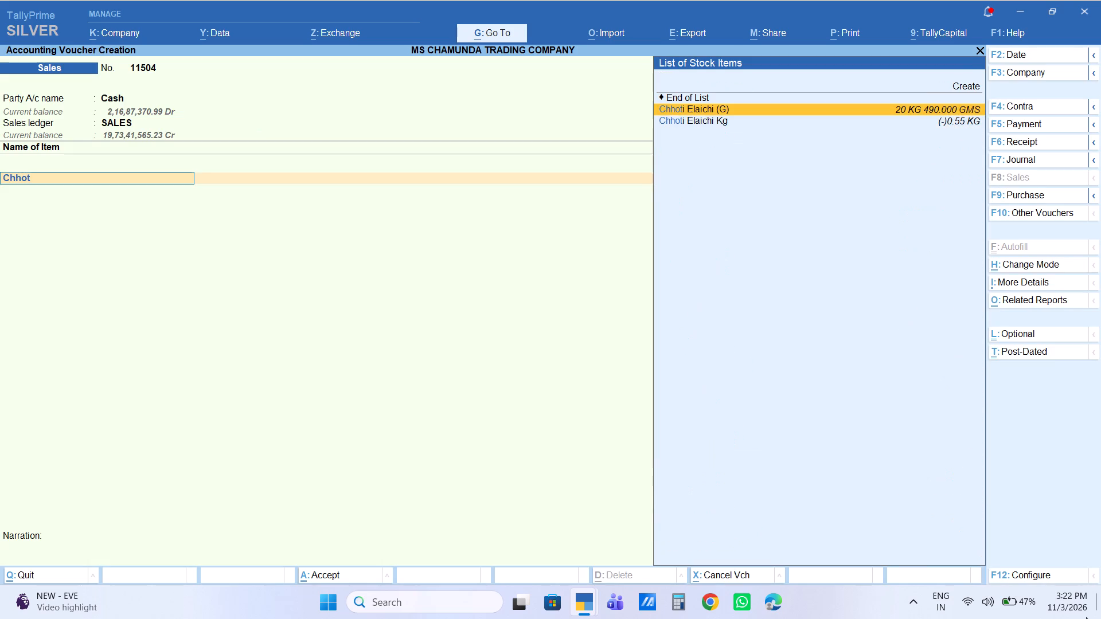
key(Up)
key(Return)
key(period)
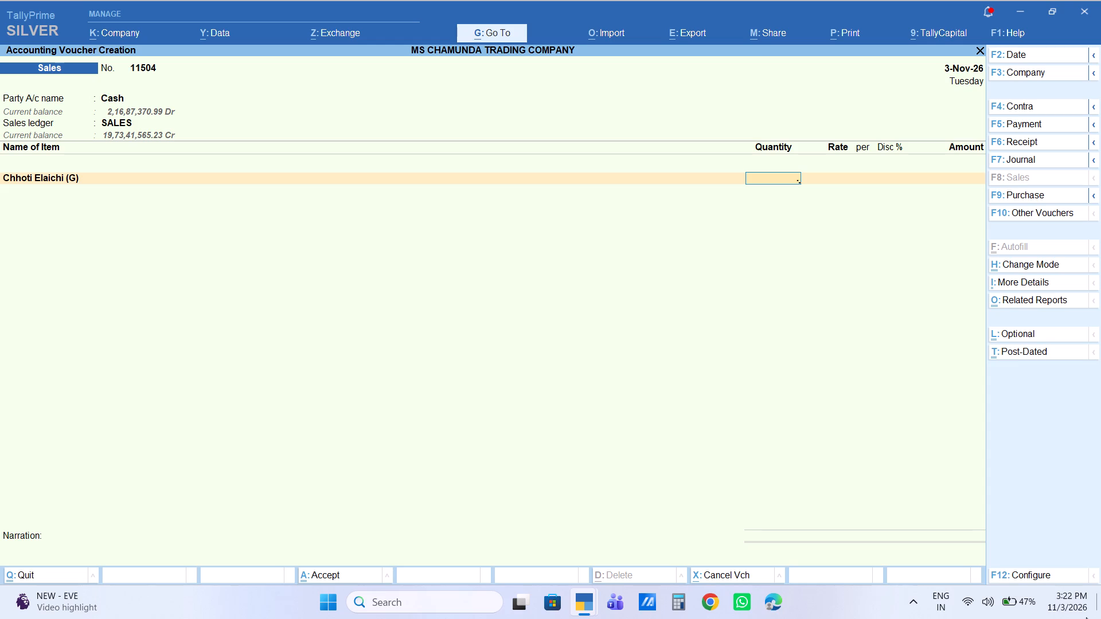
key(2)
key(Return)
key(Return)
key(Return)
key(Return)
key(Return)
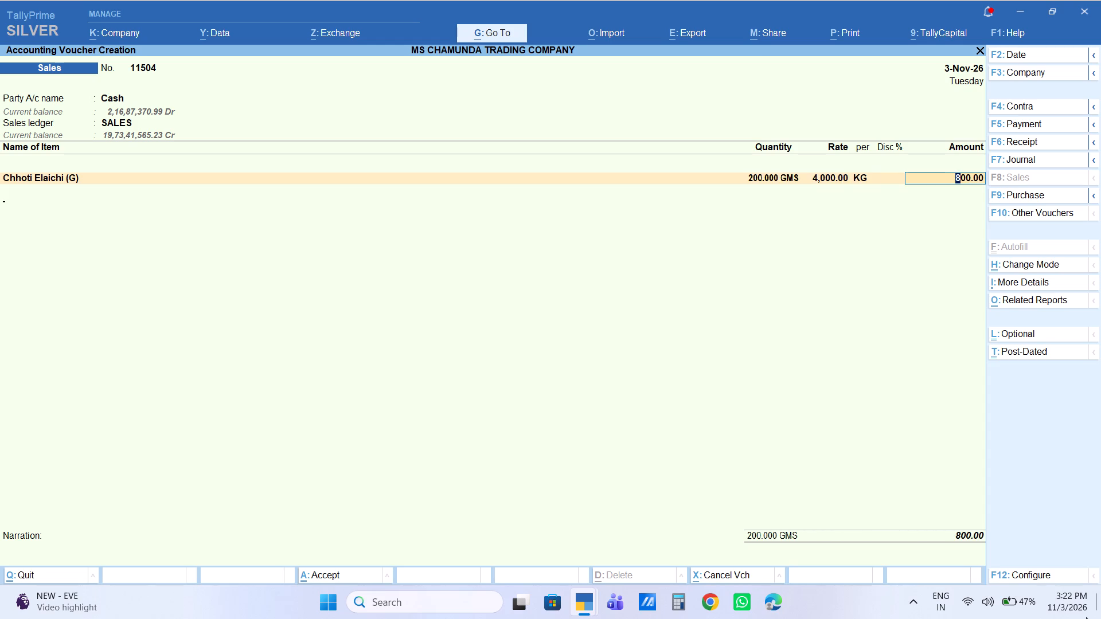
Add the item TEJPATTA KG with a quantity of 0.5 KG and set its amount to 40.
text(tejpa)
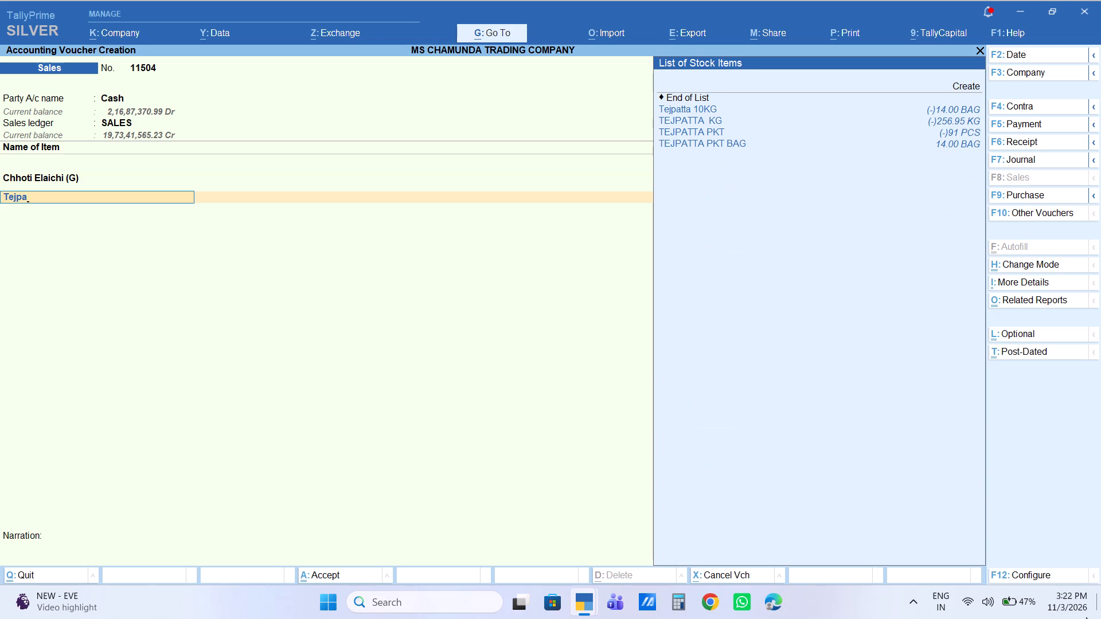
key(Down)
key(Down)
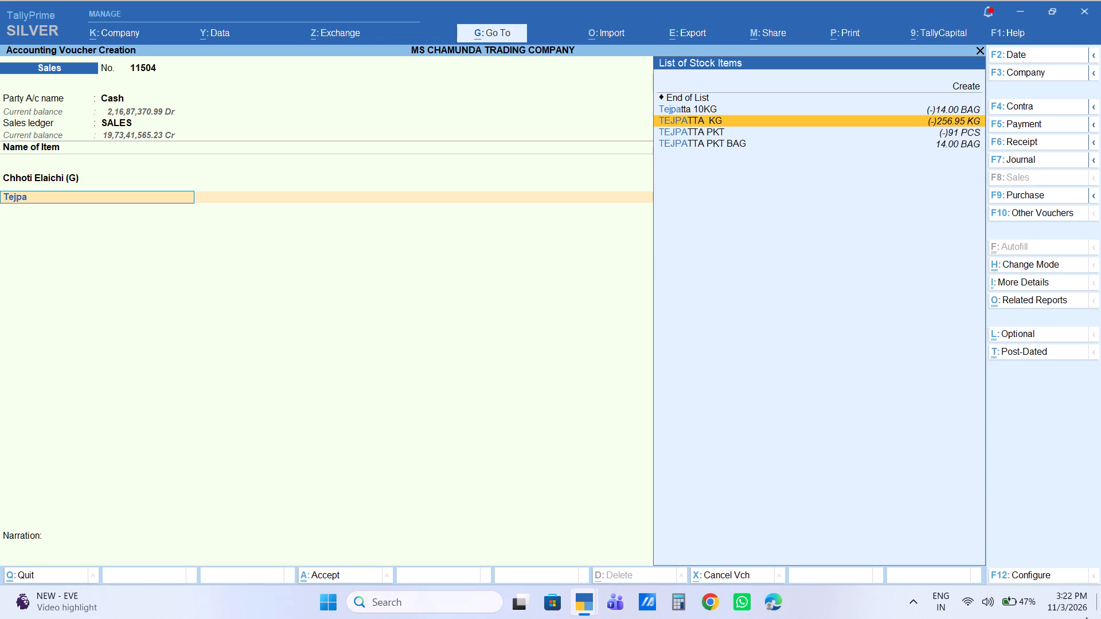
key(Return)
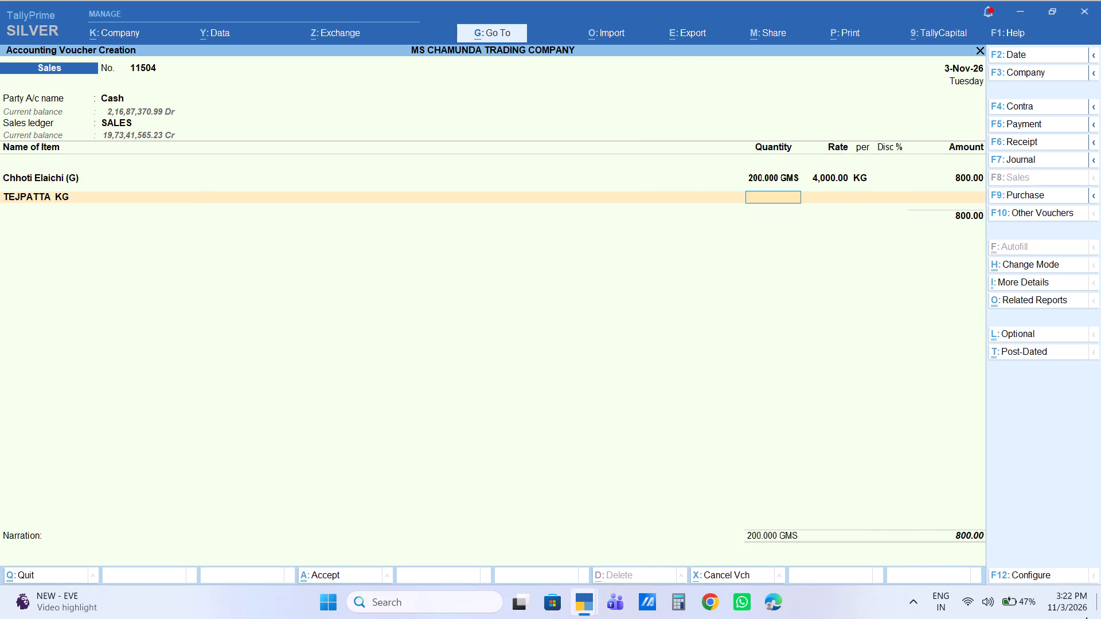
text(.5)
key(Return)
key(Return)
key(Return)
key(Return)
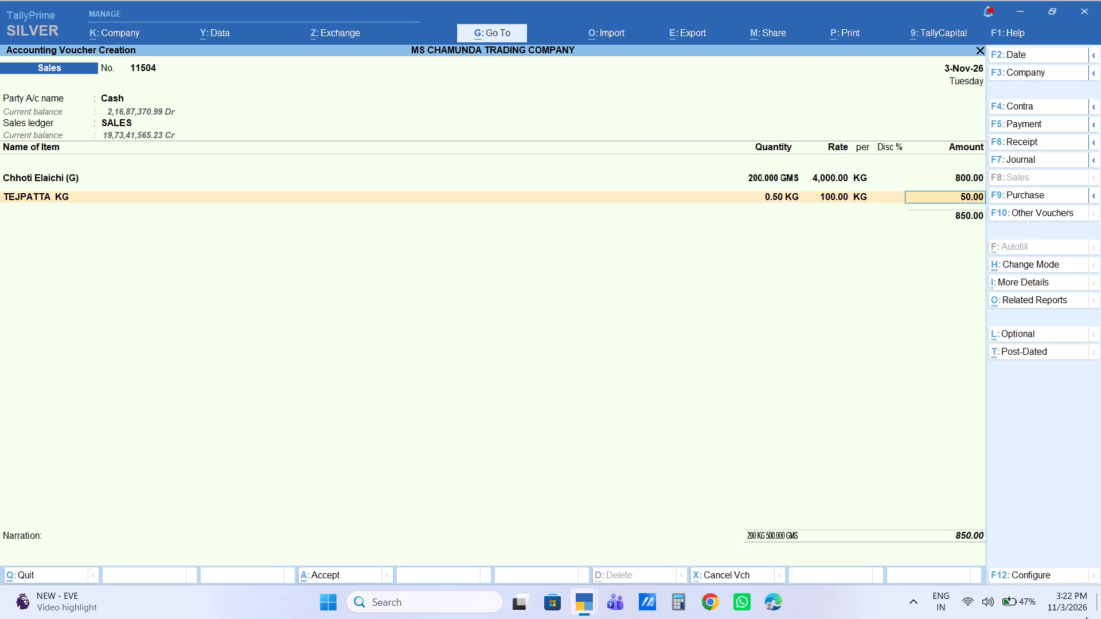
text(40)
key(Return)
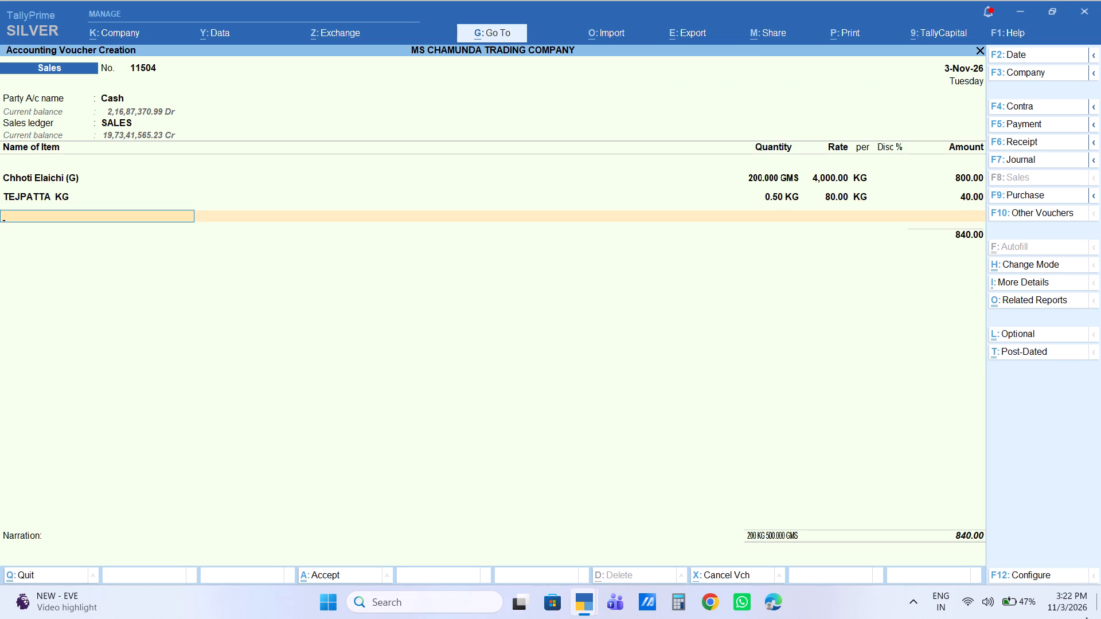
Add the item Hing 50g PCS with a quantity of 2 PCS, keeping the default rate of 140 per piece.
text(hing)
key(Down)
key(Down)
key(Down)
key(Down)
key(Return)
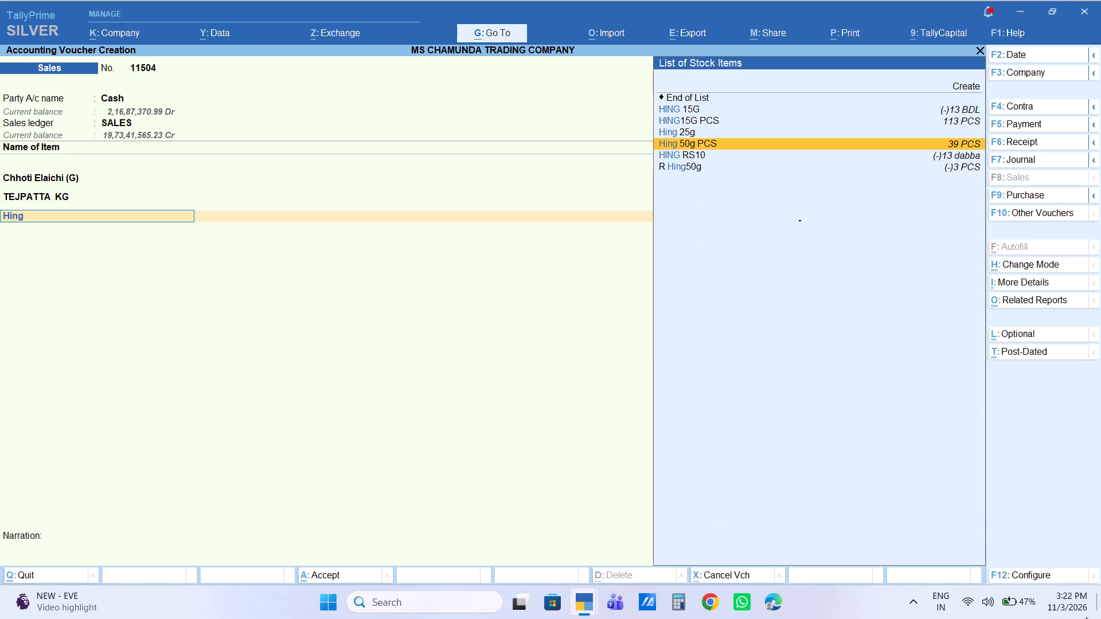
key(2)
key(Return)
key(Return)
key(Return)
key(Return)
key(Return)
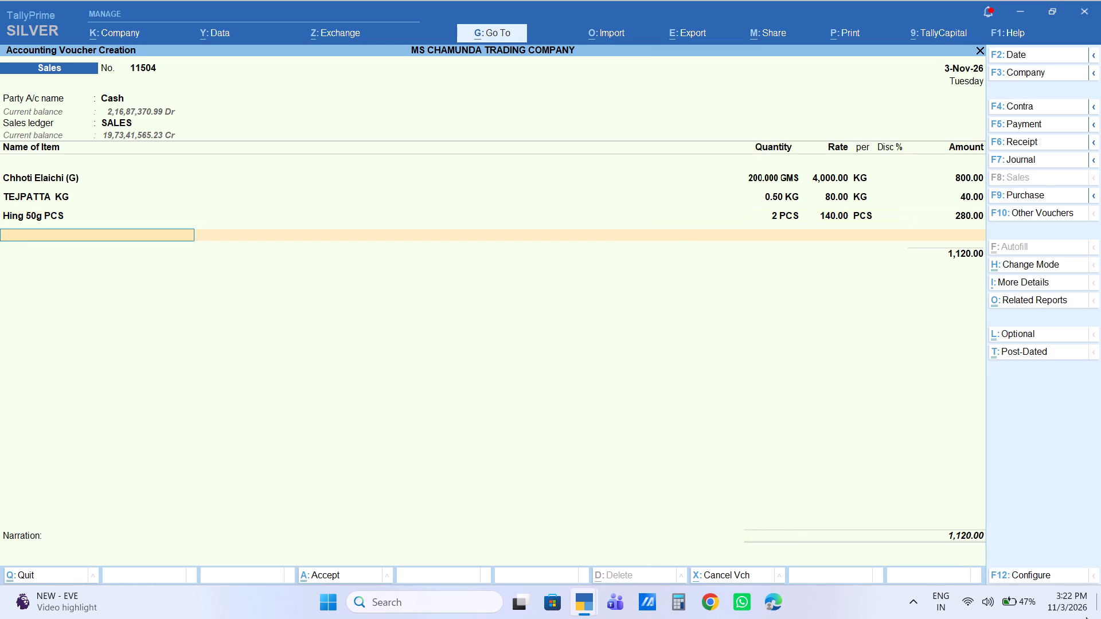
Add the item MARICH with a quantity of 1 KG, keeping the default rate of 850 per KG.
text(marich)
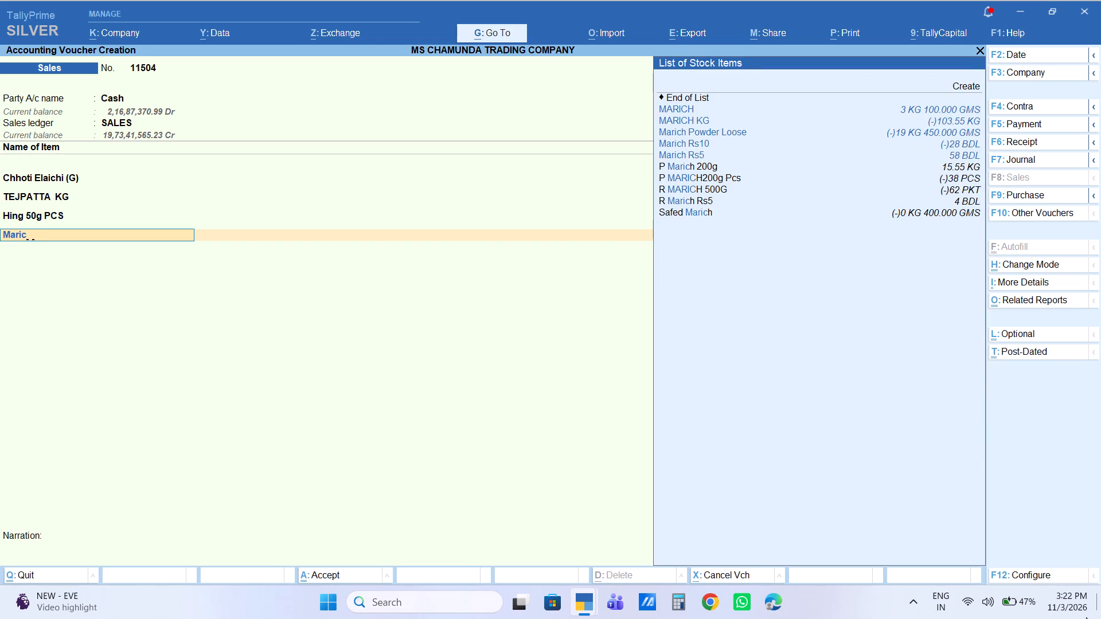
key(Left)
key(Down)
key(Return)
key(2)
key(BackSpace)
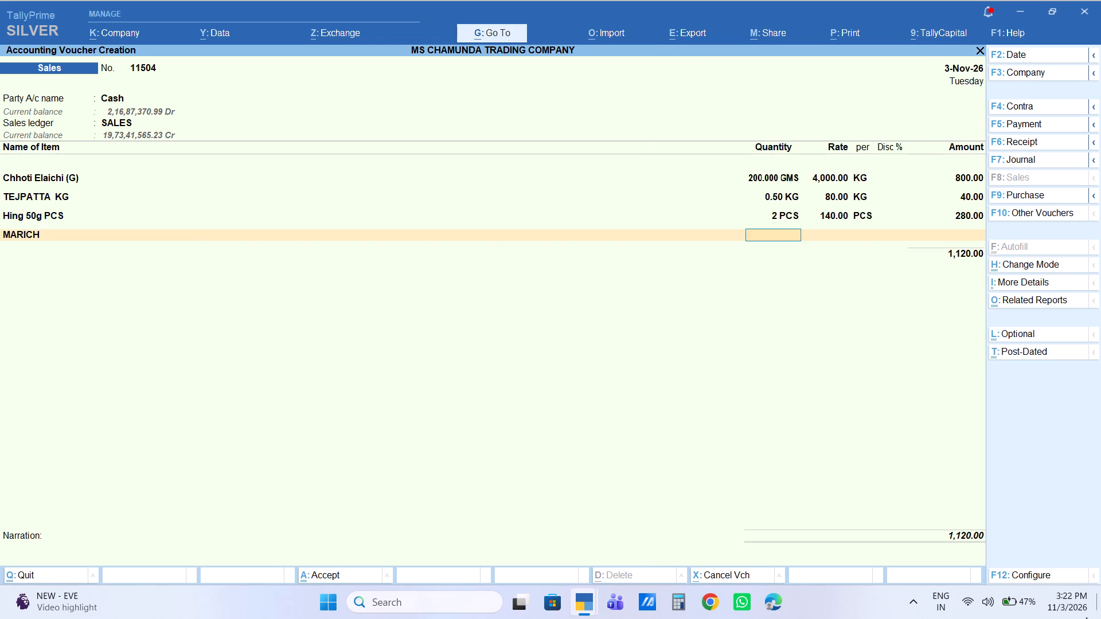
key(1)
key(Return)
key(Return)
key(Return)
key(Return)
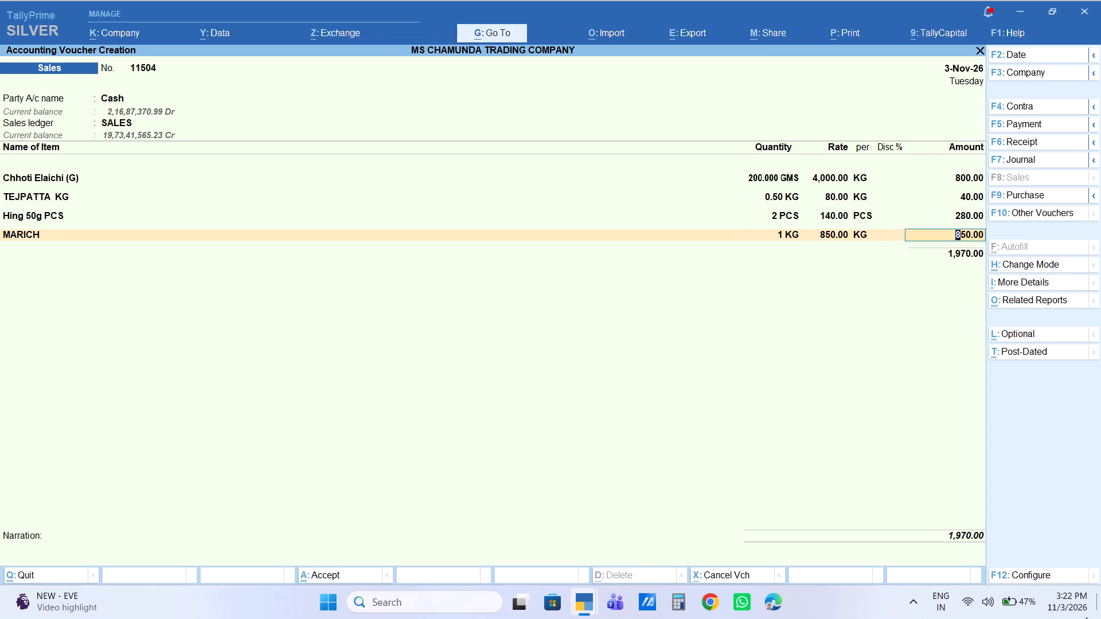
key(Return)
Add the item Jeera KG with a quantity of 2.5 KG and set its amount to 800.
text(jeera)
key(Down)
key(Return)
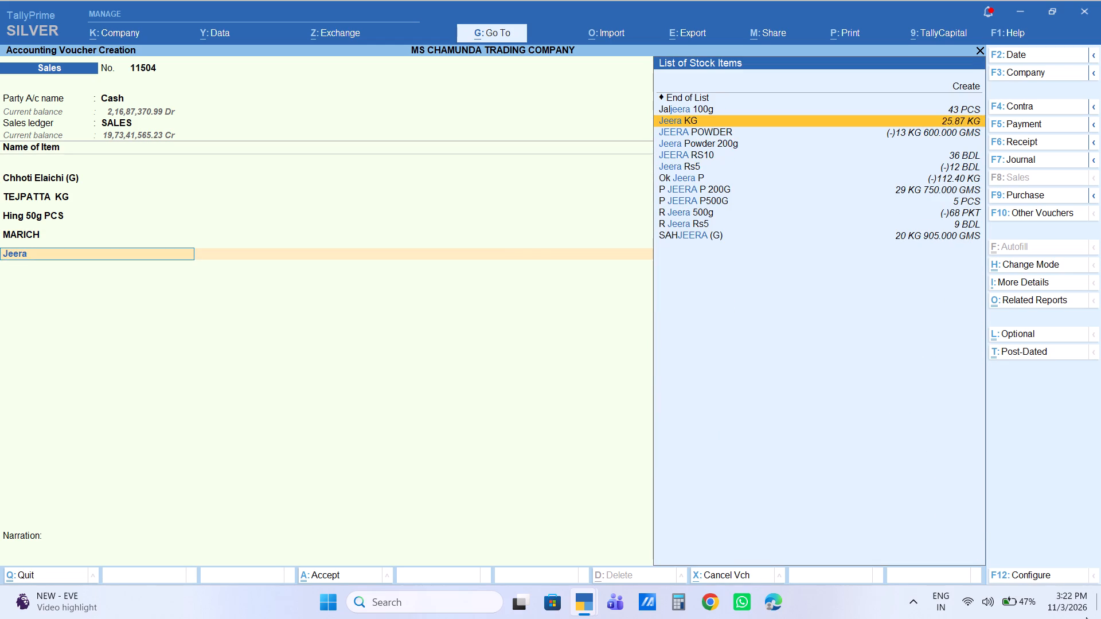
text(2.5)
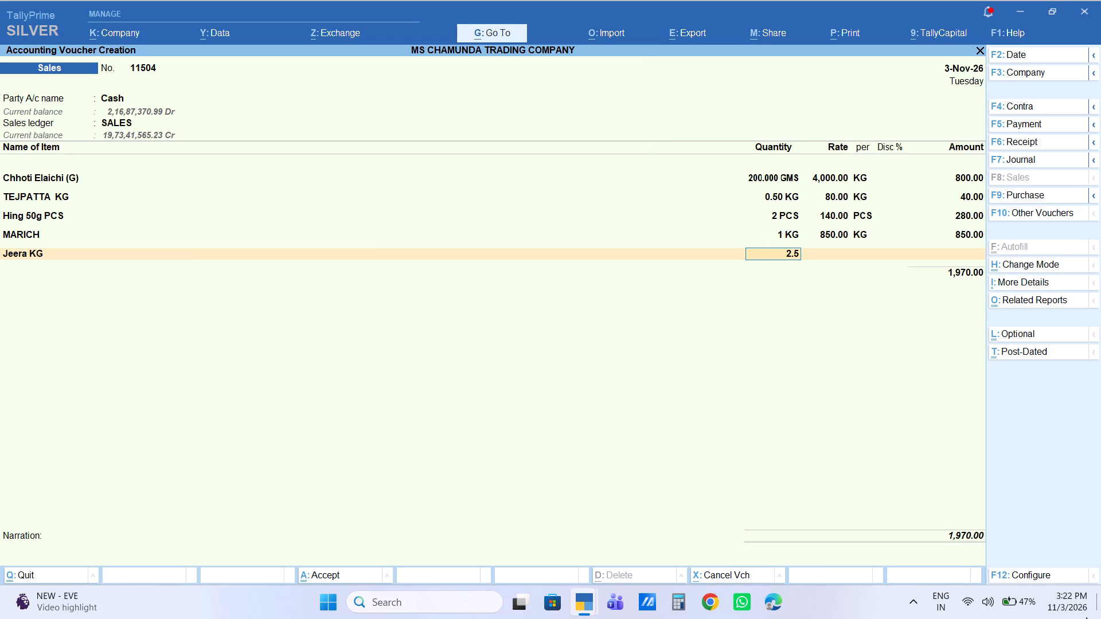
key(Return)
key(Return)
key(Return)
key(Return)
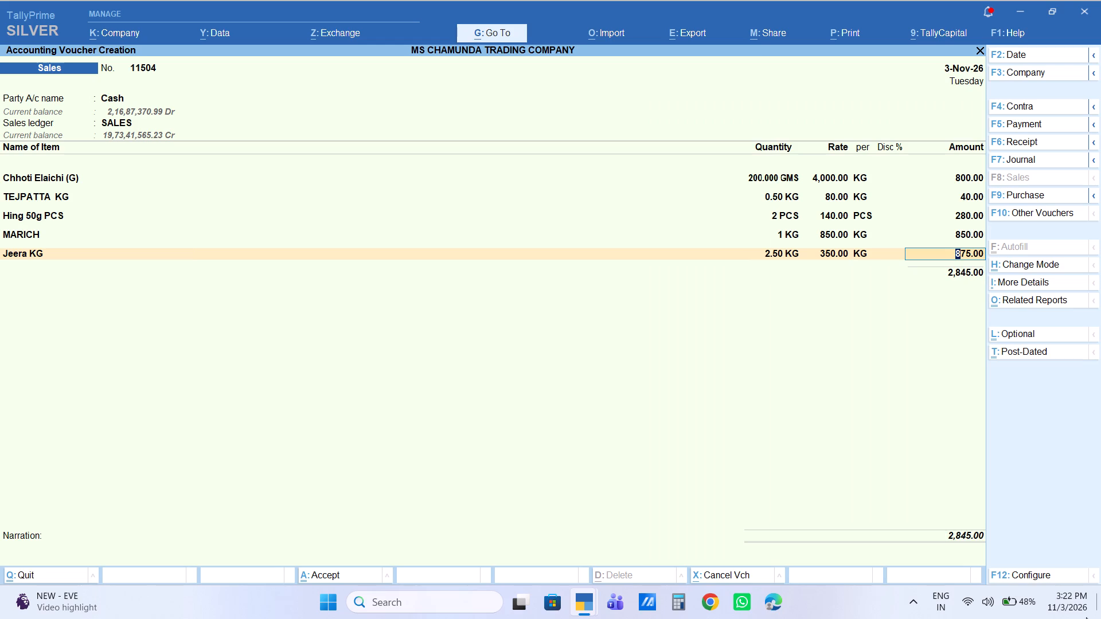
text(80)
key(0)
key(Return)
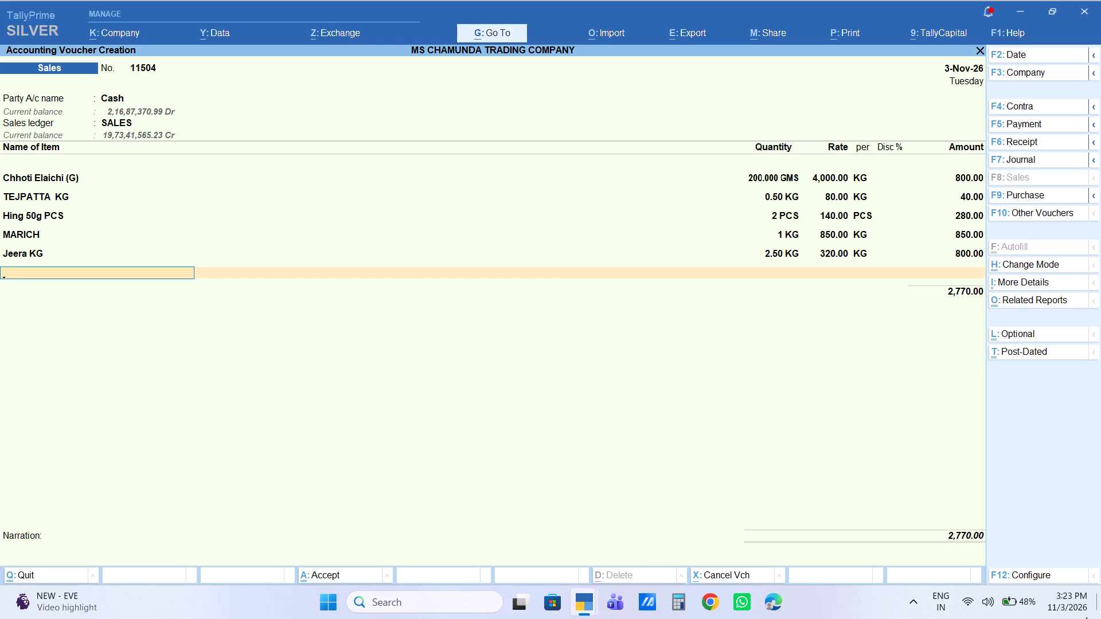
Add the item Khara Mircha with a quantity of 2 KG, keeping the default rate of 240 per KG.
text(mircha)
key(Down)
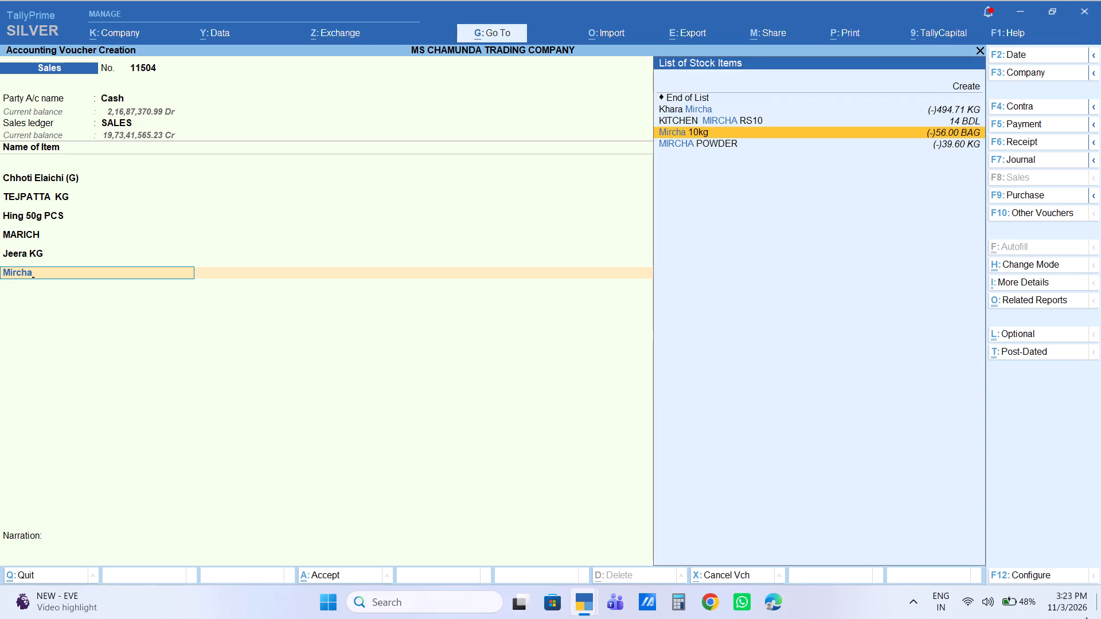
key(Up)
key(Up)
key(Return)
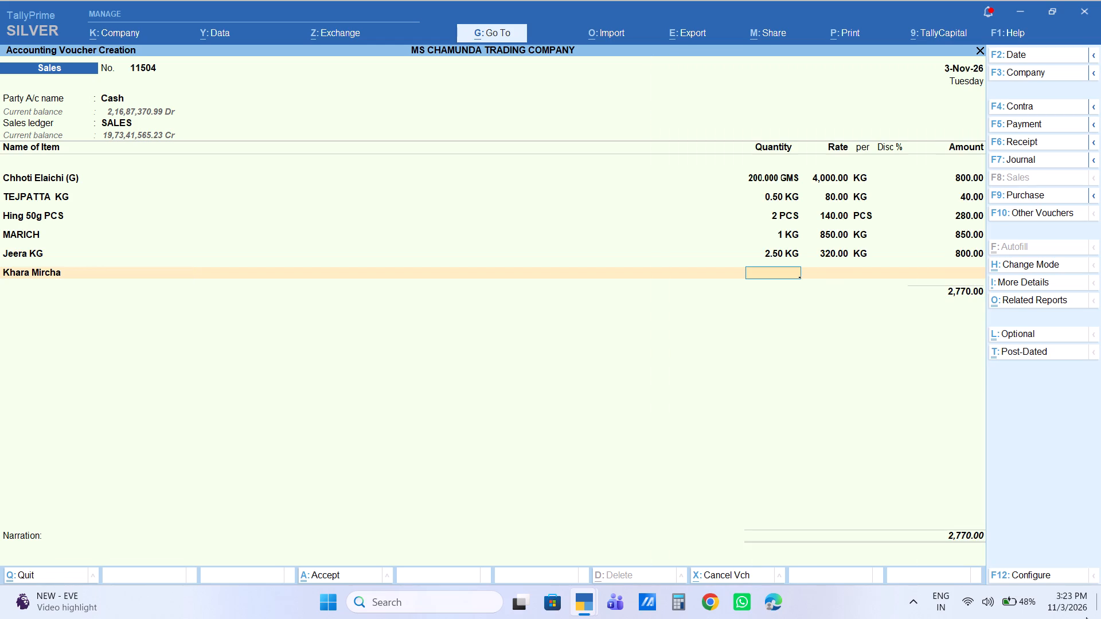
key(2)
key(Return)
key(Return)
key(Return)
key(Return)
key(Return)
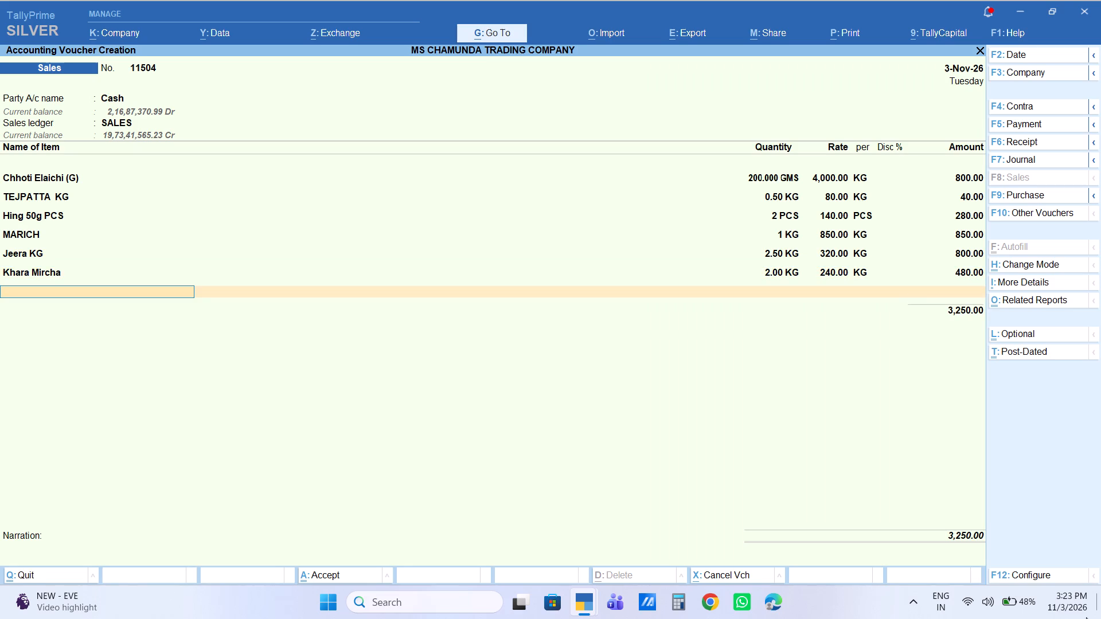
Add the item Haldi Khara KG with a quantity of 2 KG and set its amount to 480.
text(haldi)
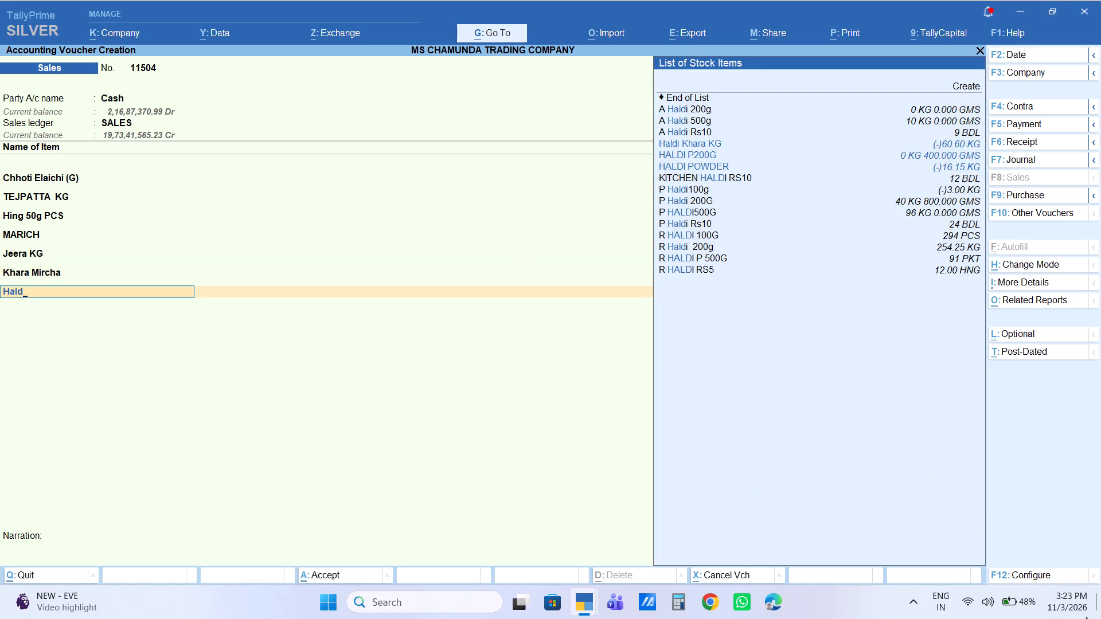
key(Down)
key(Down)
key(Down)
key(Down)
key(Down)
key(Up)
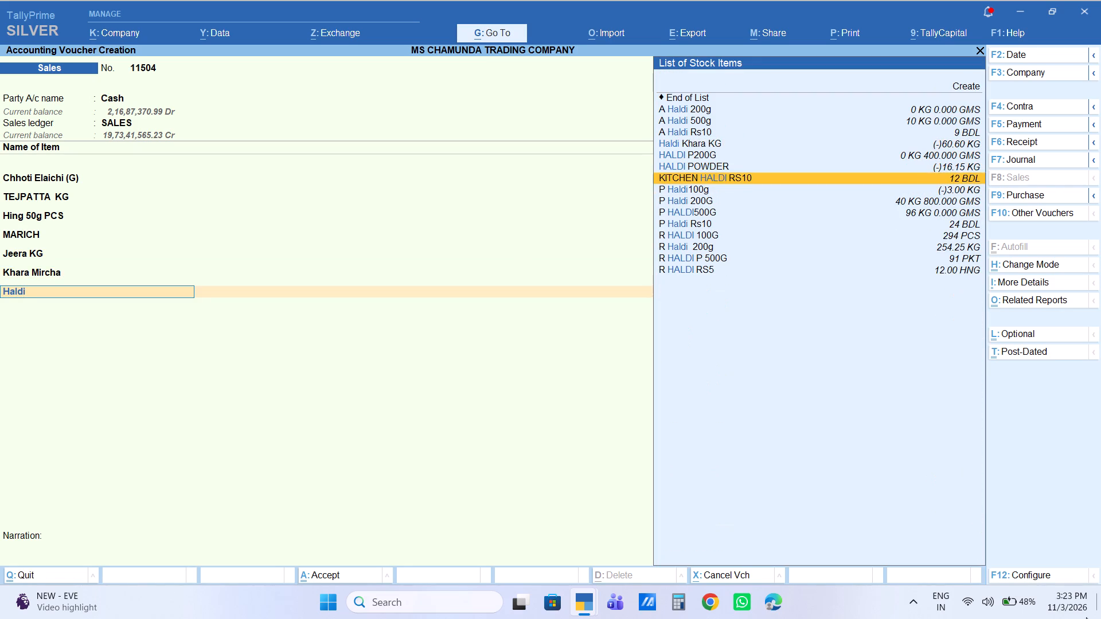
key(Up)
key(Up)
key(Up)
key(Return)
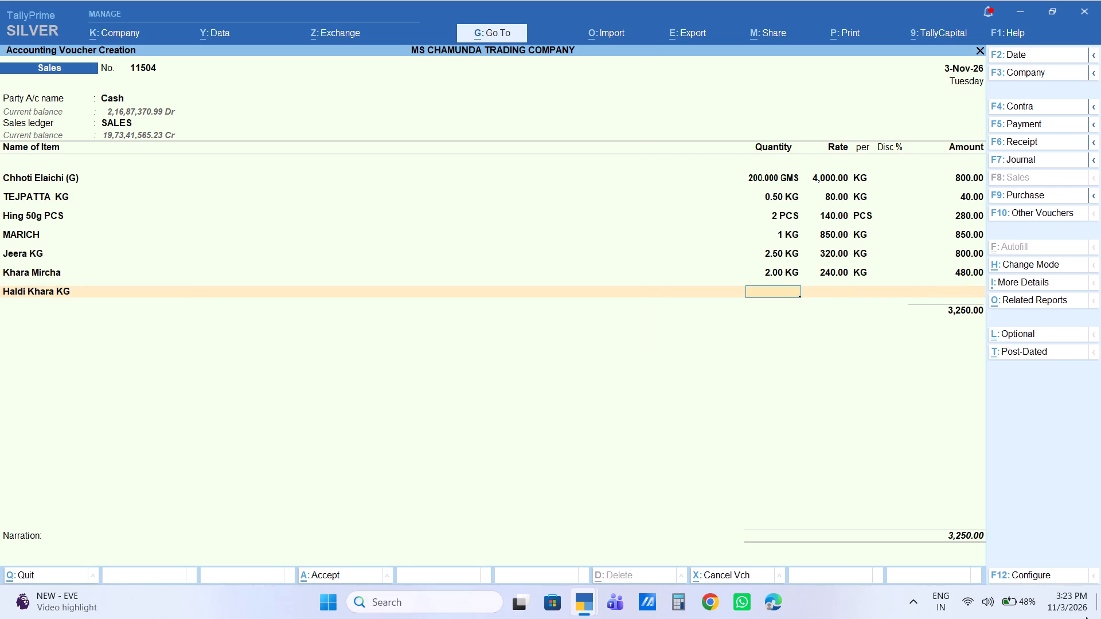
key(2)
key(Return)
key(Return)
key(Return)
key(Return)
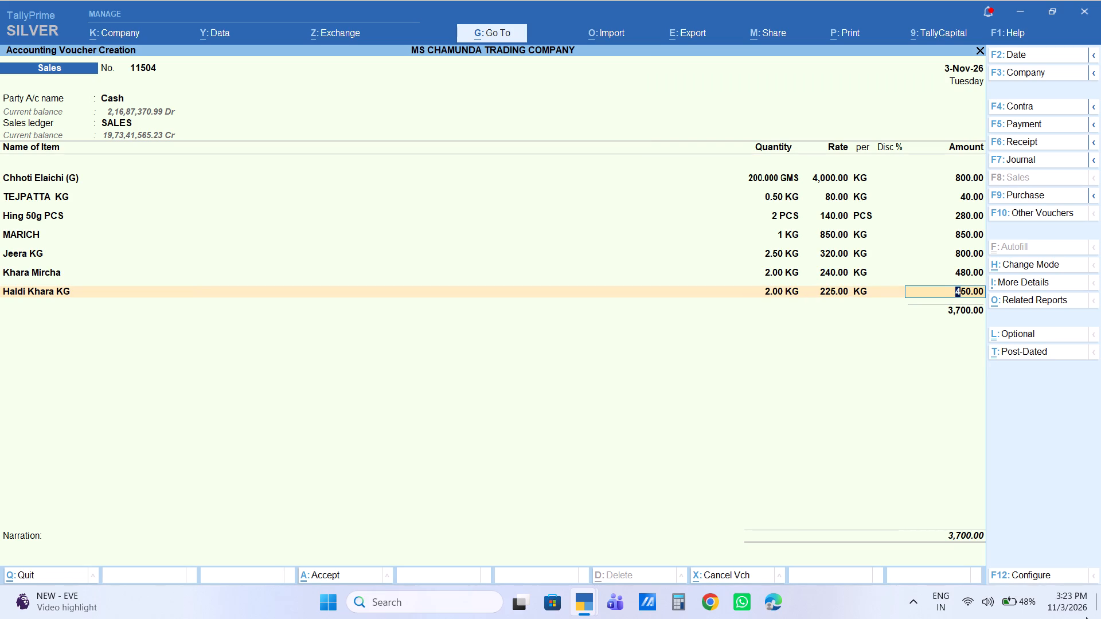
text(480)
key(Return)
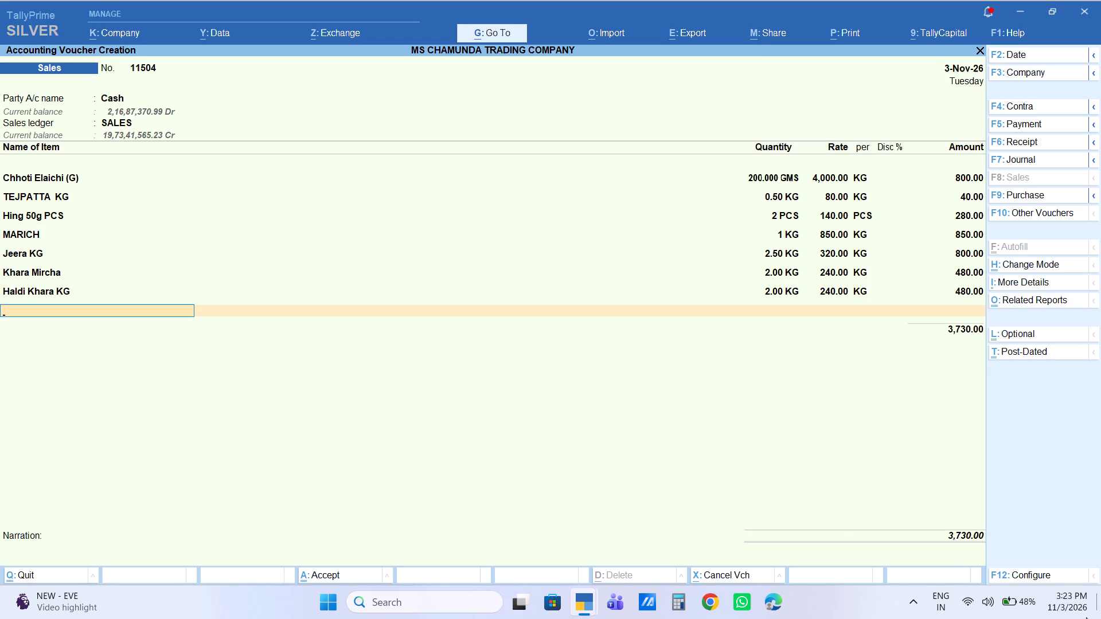
Set the amount of the Haldi Khara KG line to 450.
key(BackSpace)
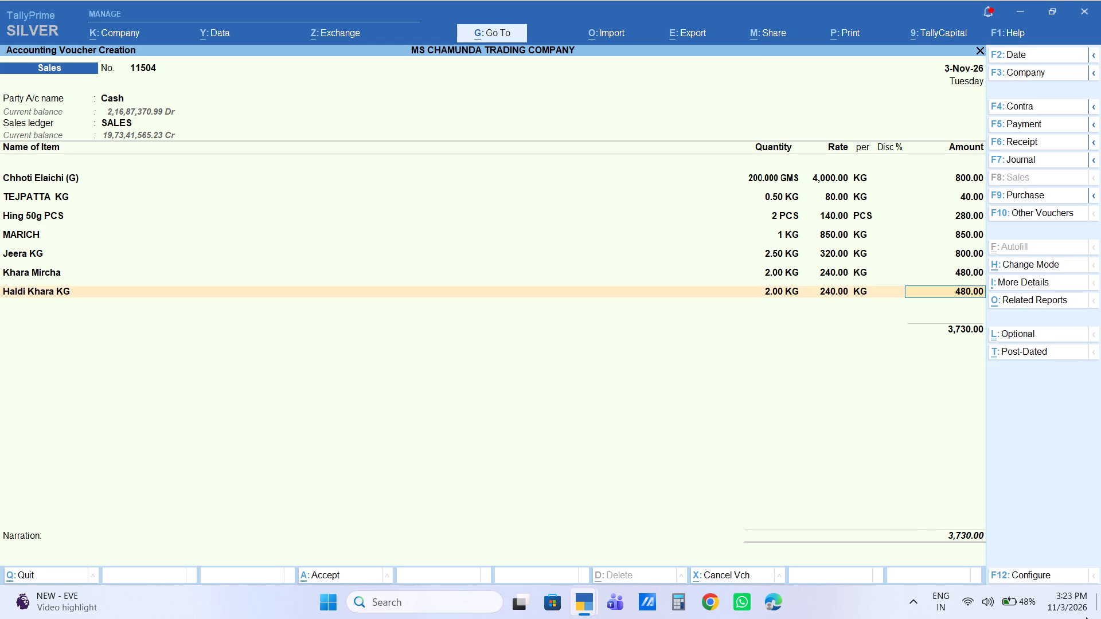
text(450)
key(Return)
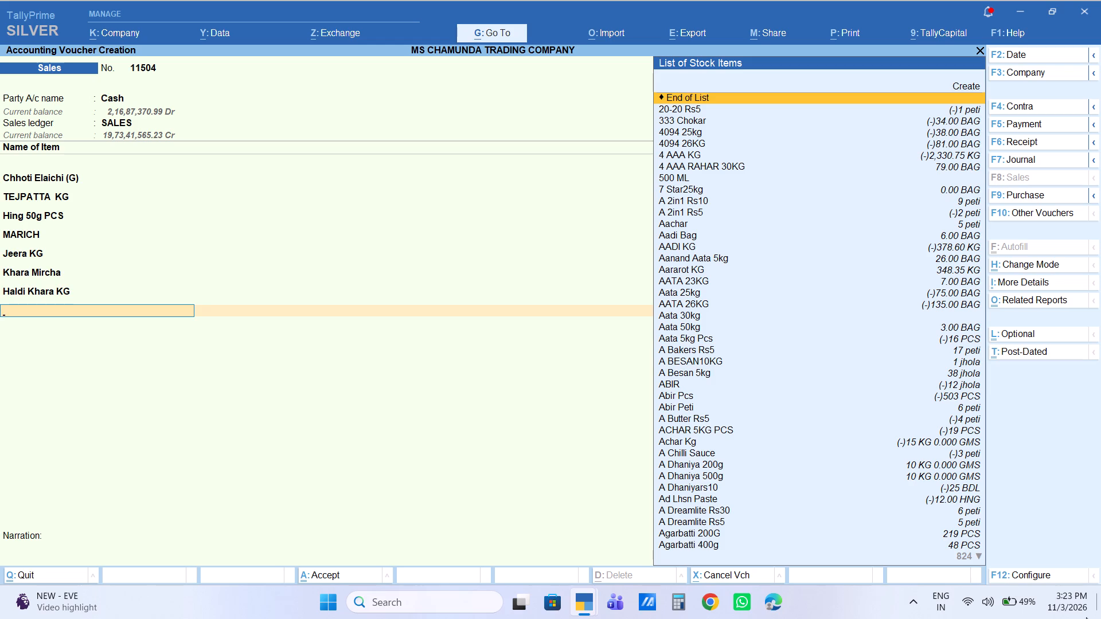
Add the item BAKING 500G PCS with a quantity of 1 PCS and set its amount to 120.
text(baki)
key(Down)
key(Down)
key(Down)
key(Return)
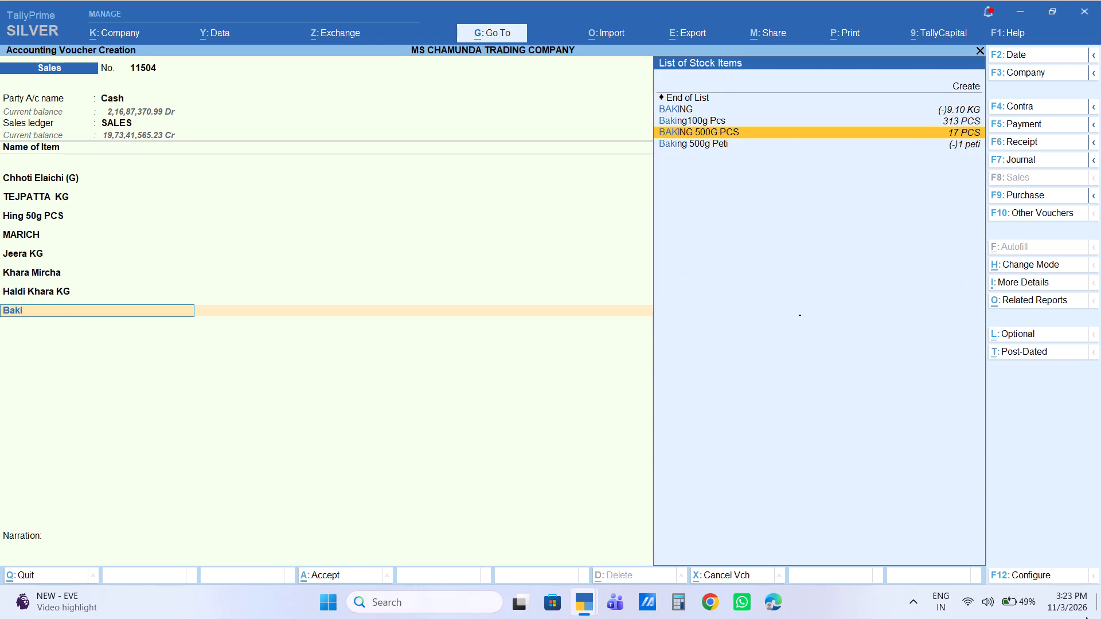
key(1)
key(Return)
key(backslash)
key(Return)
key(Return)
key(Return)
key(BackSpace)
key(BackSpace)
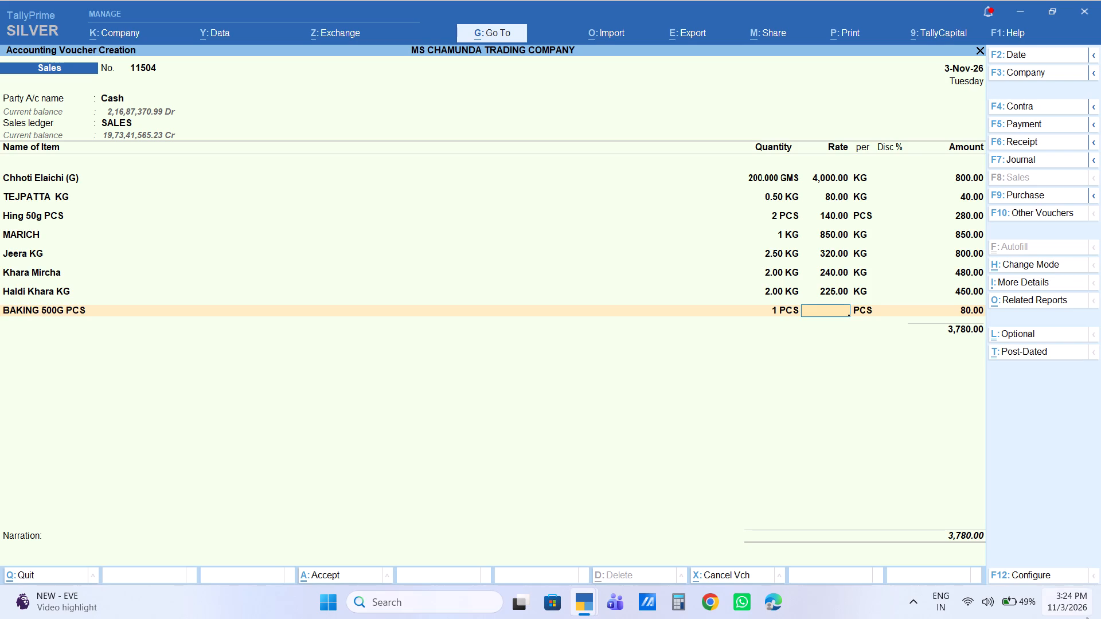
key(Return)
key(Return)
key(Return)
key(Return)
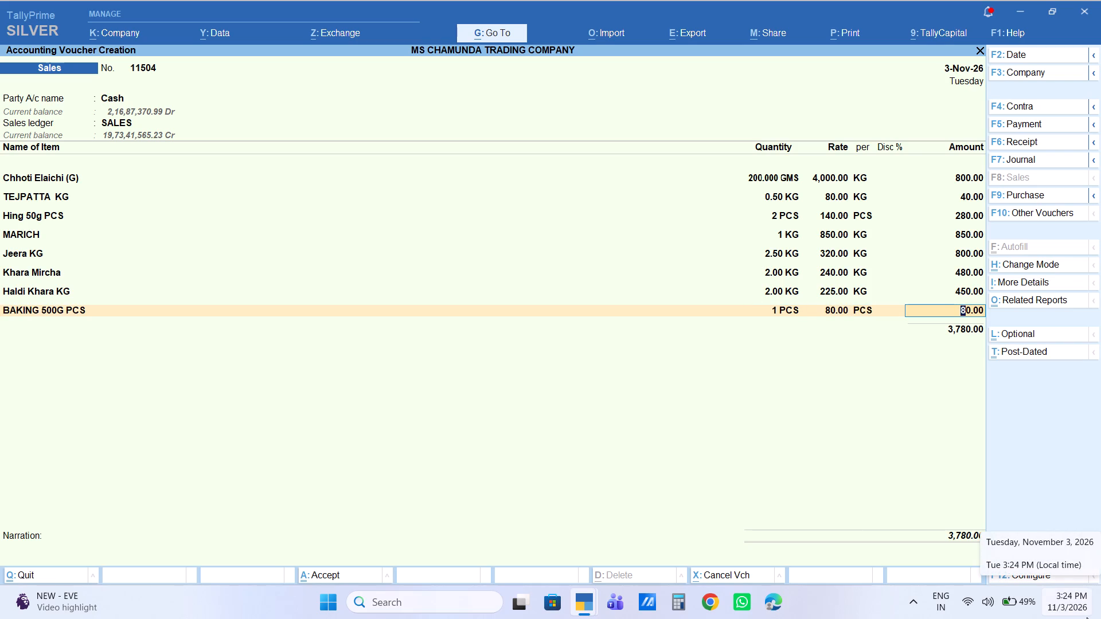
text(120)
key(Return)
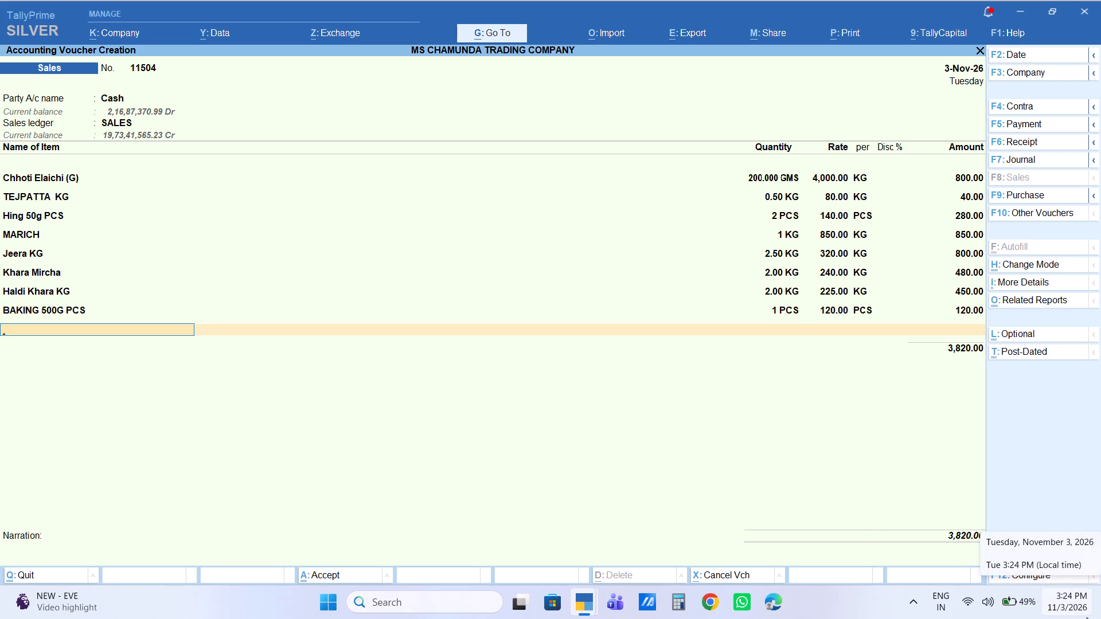
Add the item SODA KG with a quantity of 0.5 KG and set its amount to 50.
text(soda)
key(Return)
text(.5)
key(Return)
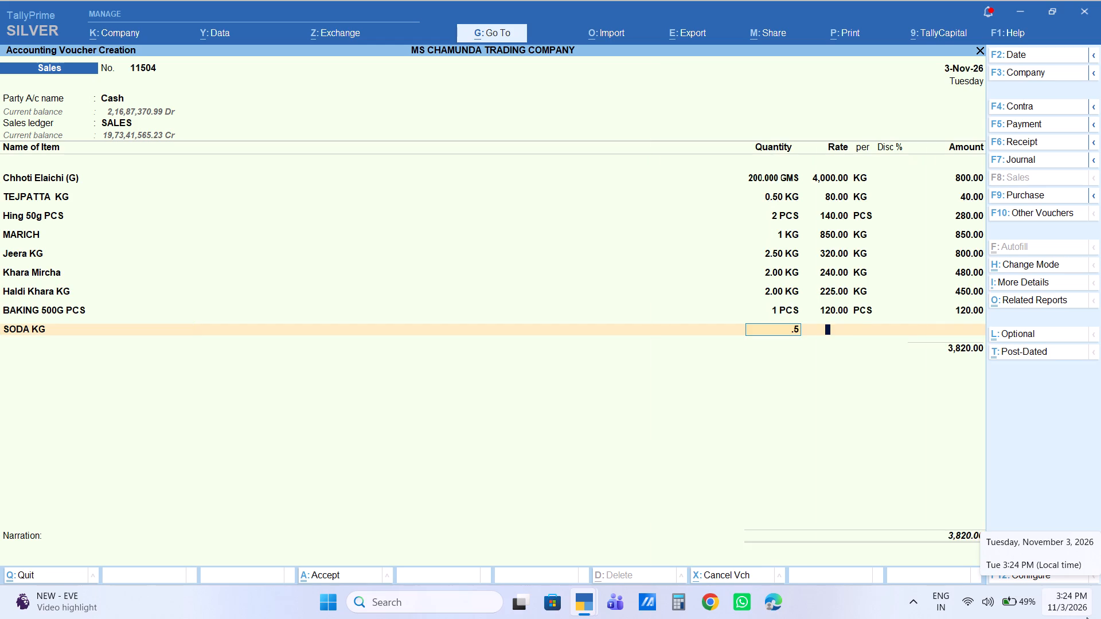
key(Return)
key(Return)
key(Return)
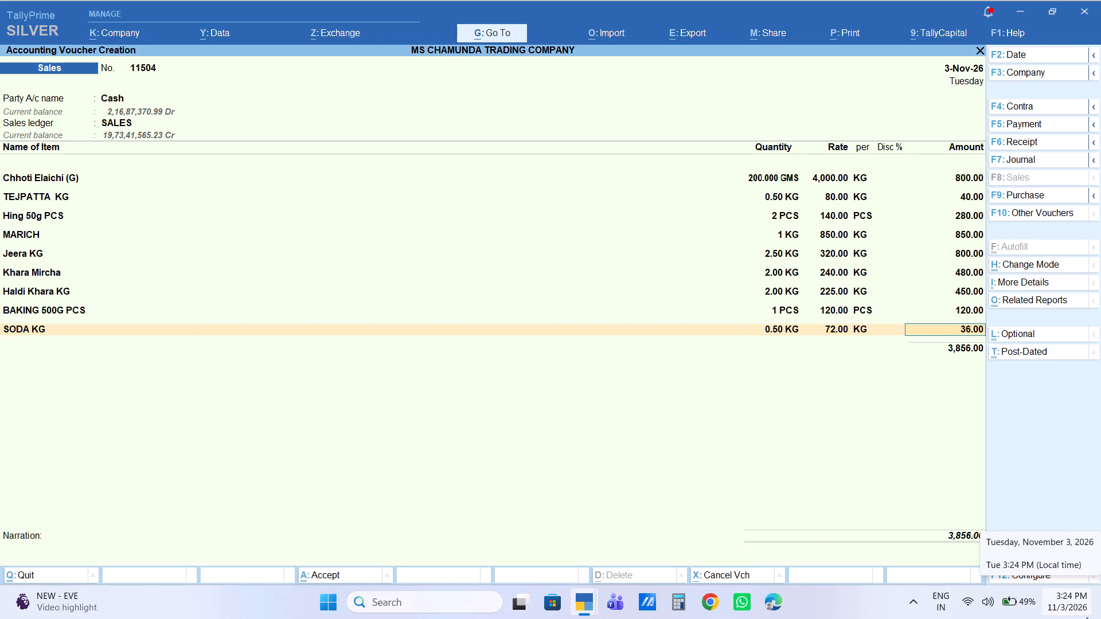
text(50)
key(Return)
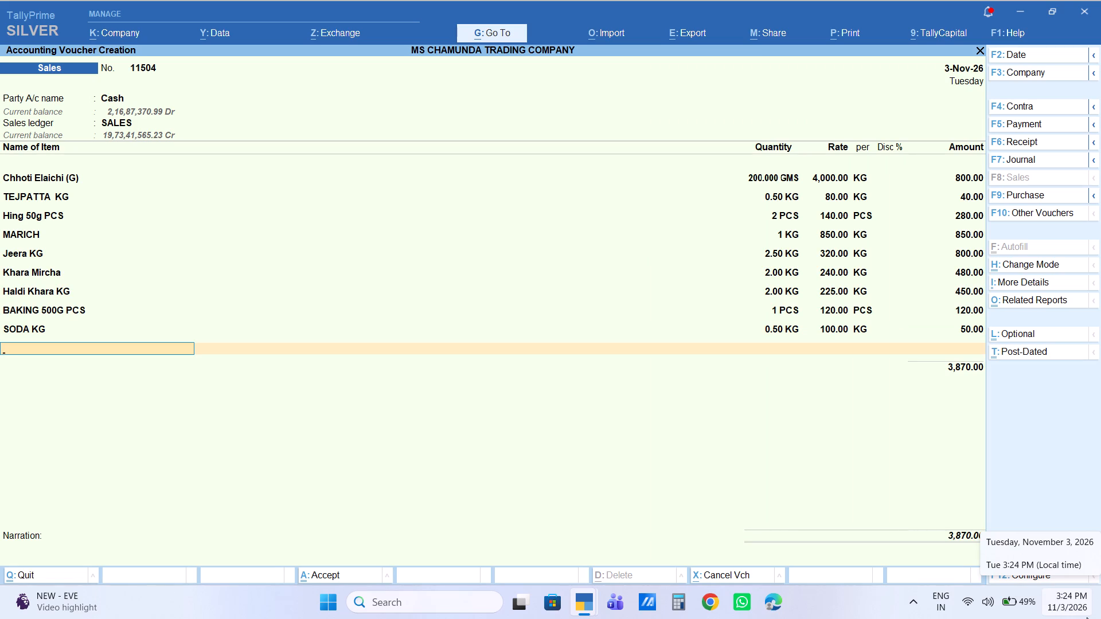
Add the item F TEL TINA with a quantity of 4 TINA and set its amount to 11,800.
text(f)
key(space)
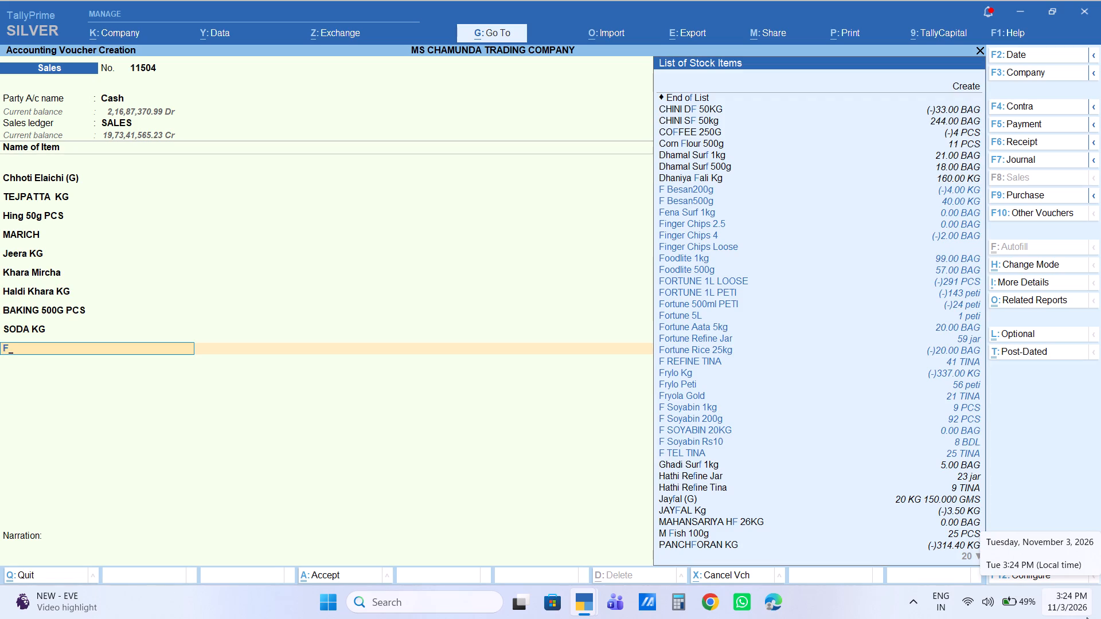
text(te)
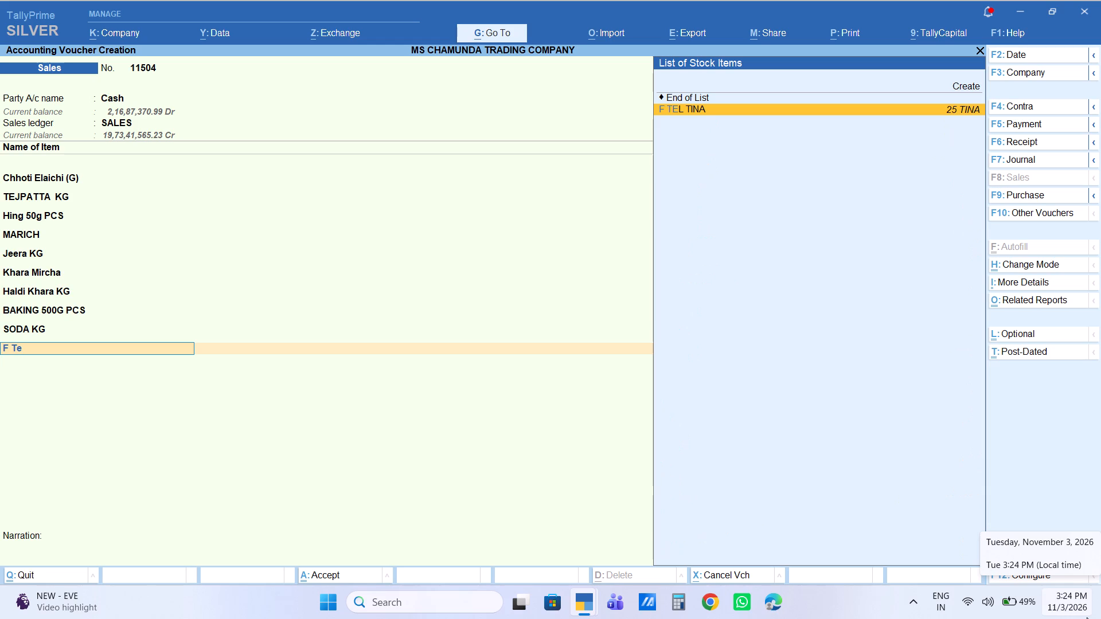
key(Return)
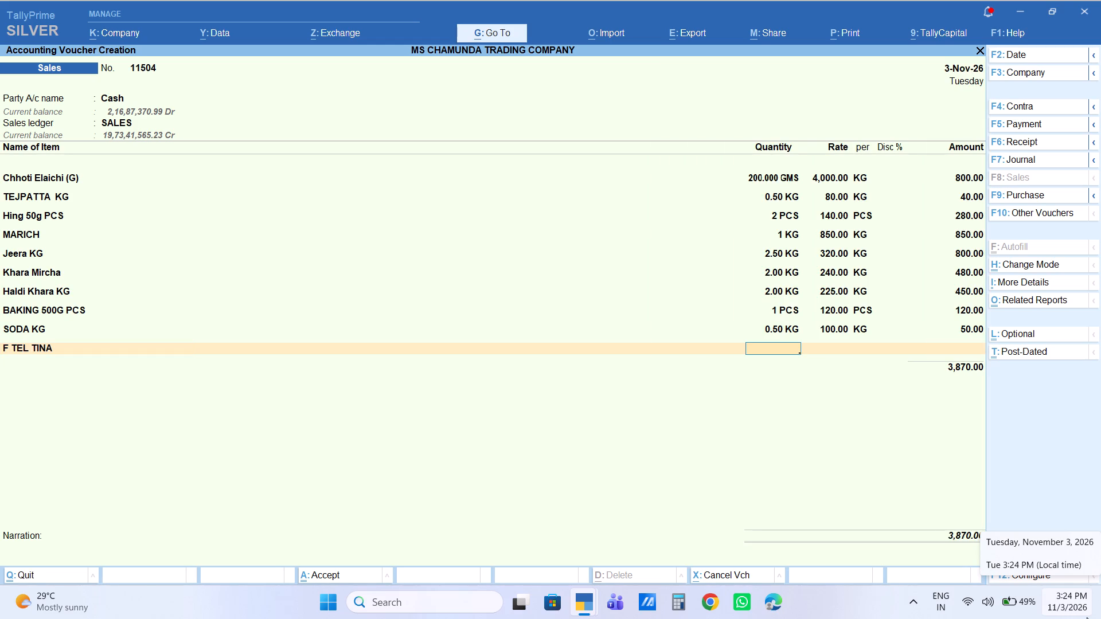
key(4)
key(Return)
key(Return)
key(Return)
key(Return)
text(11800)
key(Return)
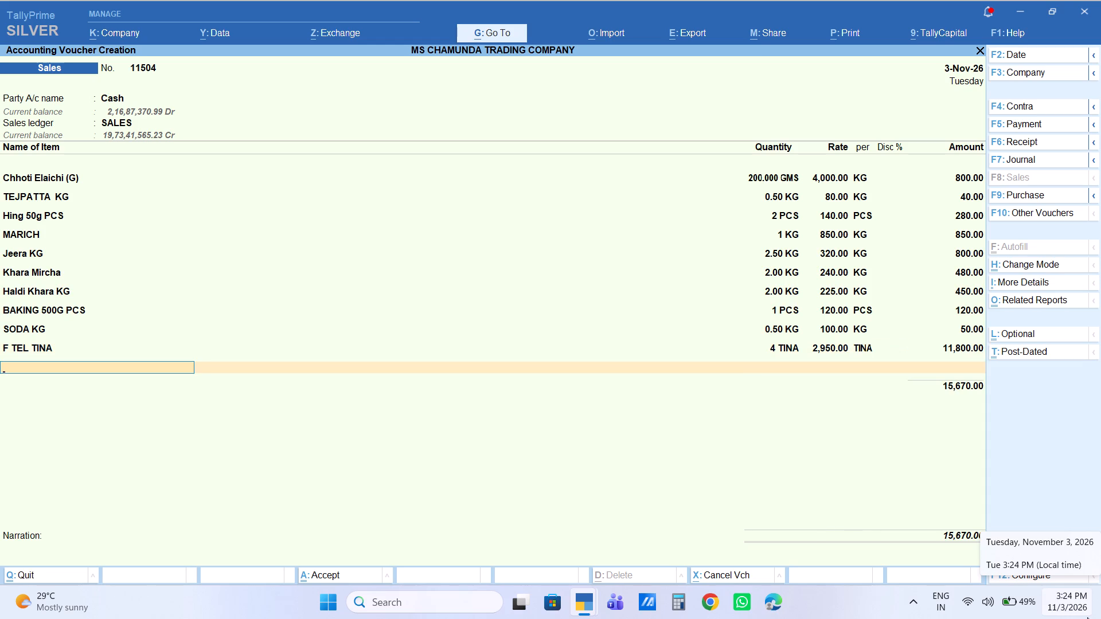
Add the item F REFINE TINA with a quantity of 5 TINA and set its amount to 11,750.
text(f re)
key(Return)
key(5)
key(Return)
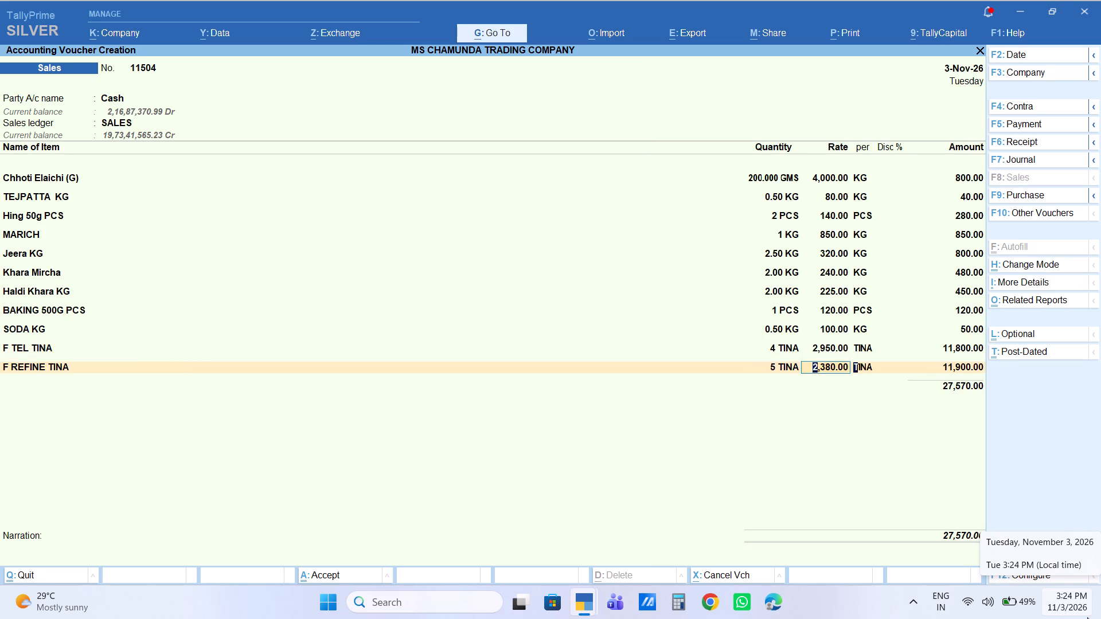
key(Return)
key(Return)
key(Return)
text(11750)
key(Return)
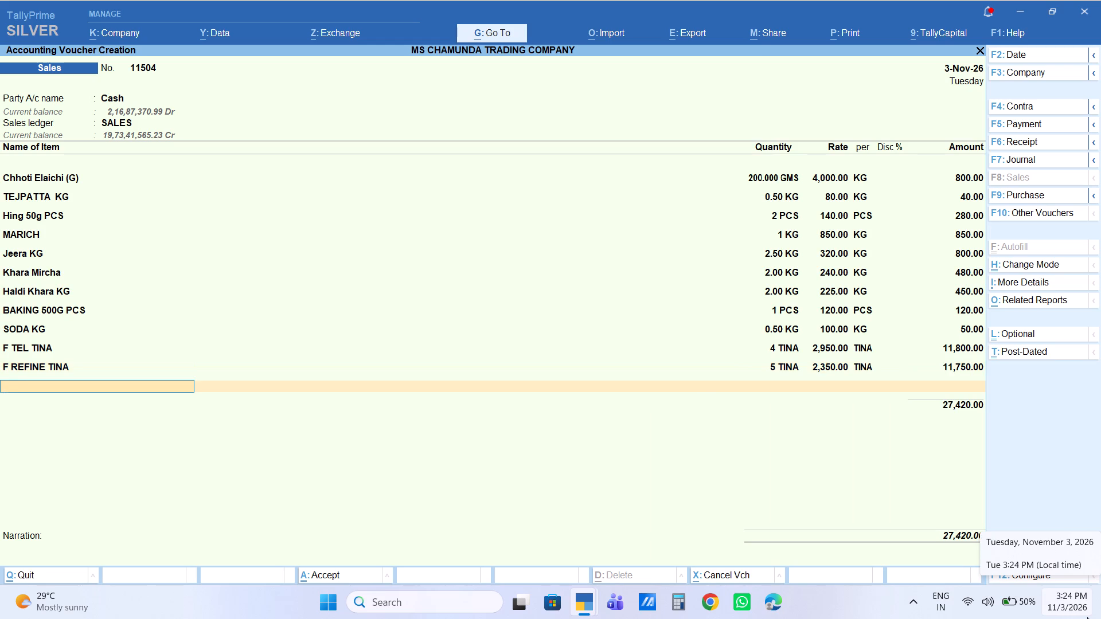
Add the item Raees 10kg with a quantity of 2 jhola, keeping the default rate of 1,050 per jhola.
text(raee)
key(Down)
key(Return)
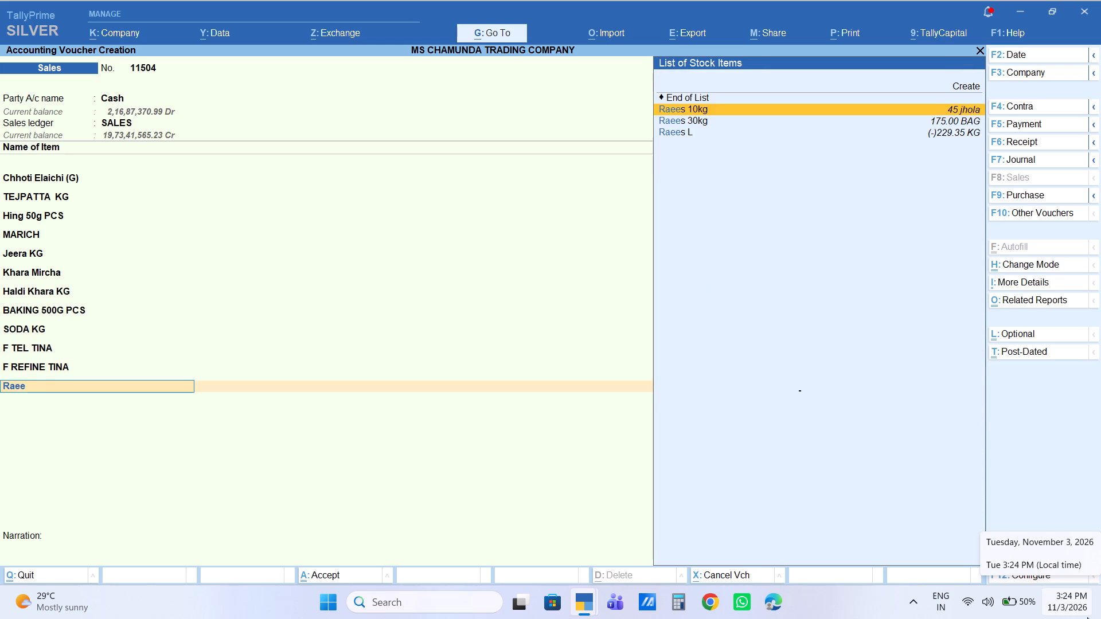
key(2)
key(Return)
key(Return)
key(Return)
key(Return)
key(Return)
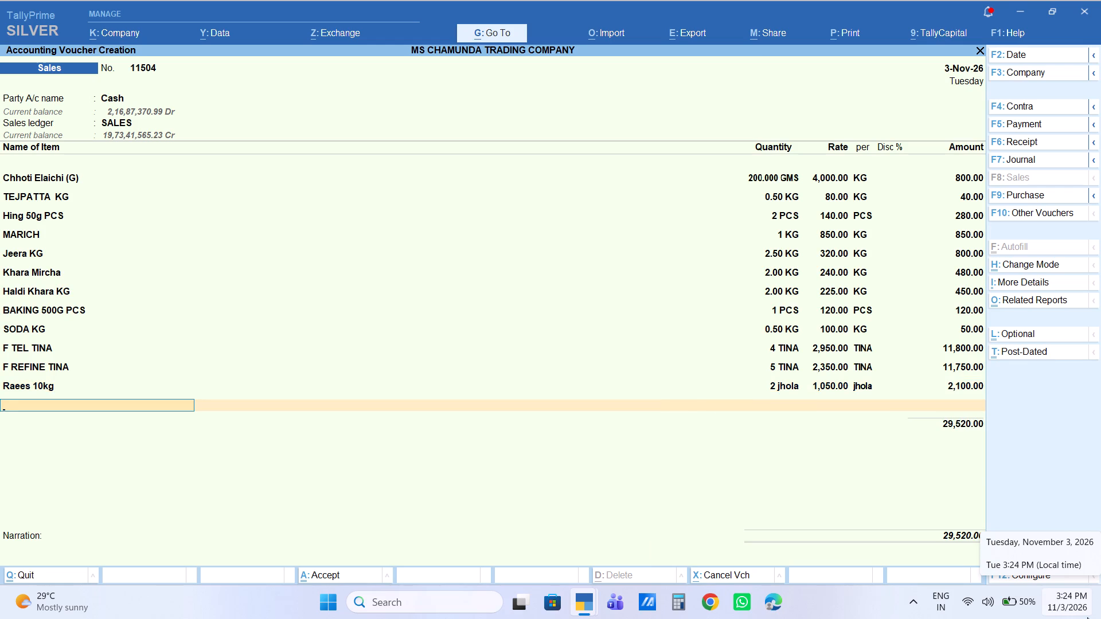
Add the item CHINI DF 50KG with a quantity of 2 BAG, keeping the default rate of 3,400 per BAG.
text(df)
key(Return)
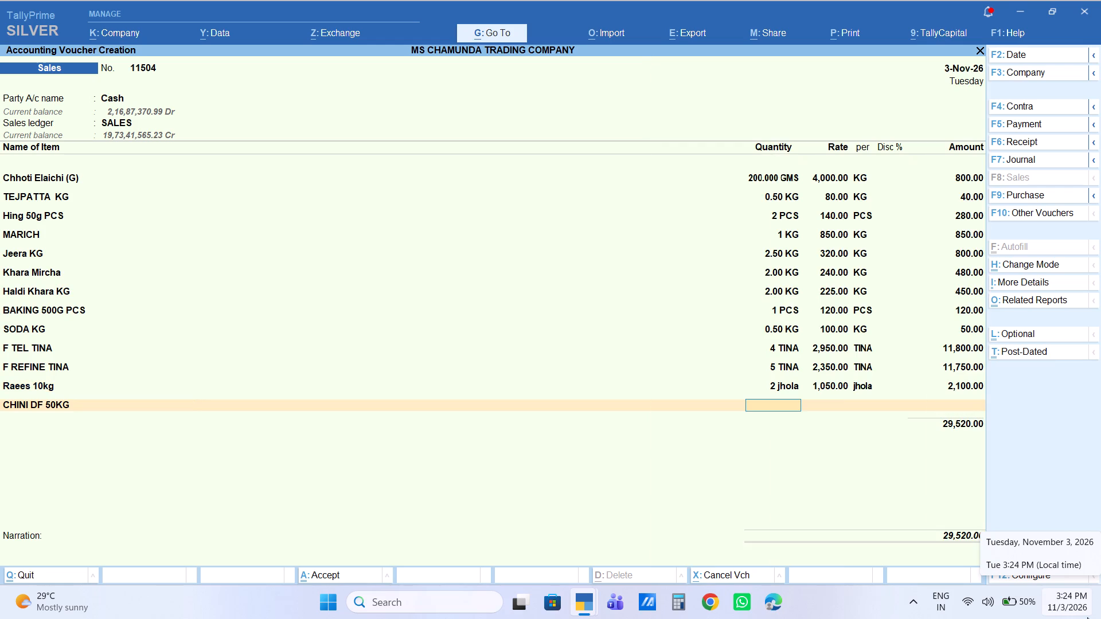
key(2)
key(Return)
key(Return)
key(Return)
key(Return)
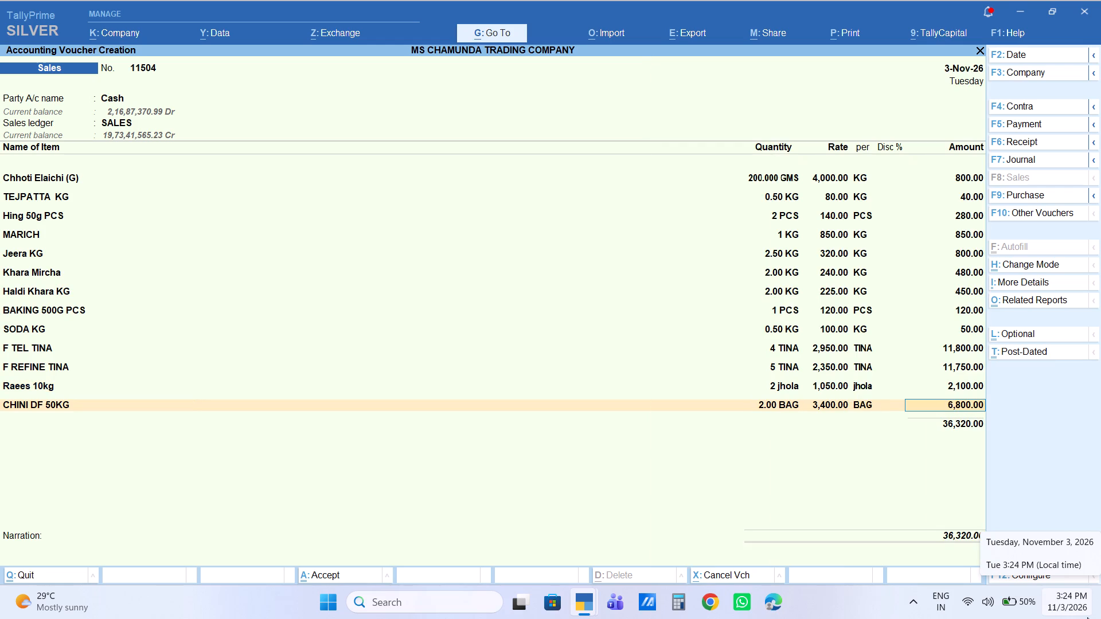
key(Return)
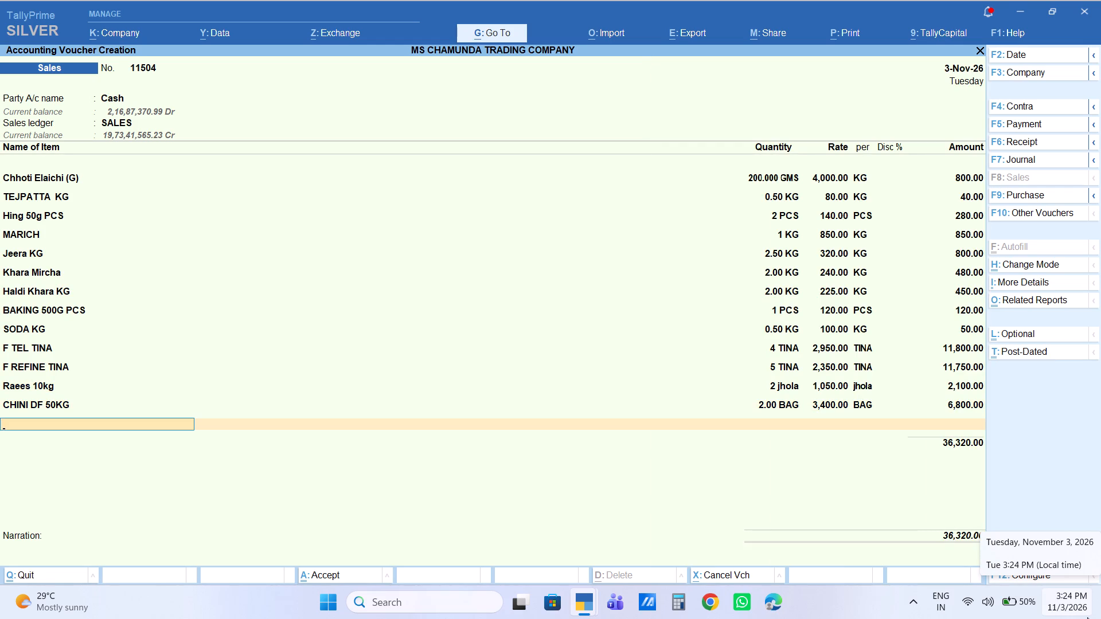
Add the item TARZAN BESAN 5KG with a quantity of 1 jhola and set its amount to 325.
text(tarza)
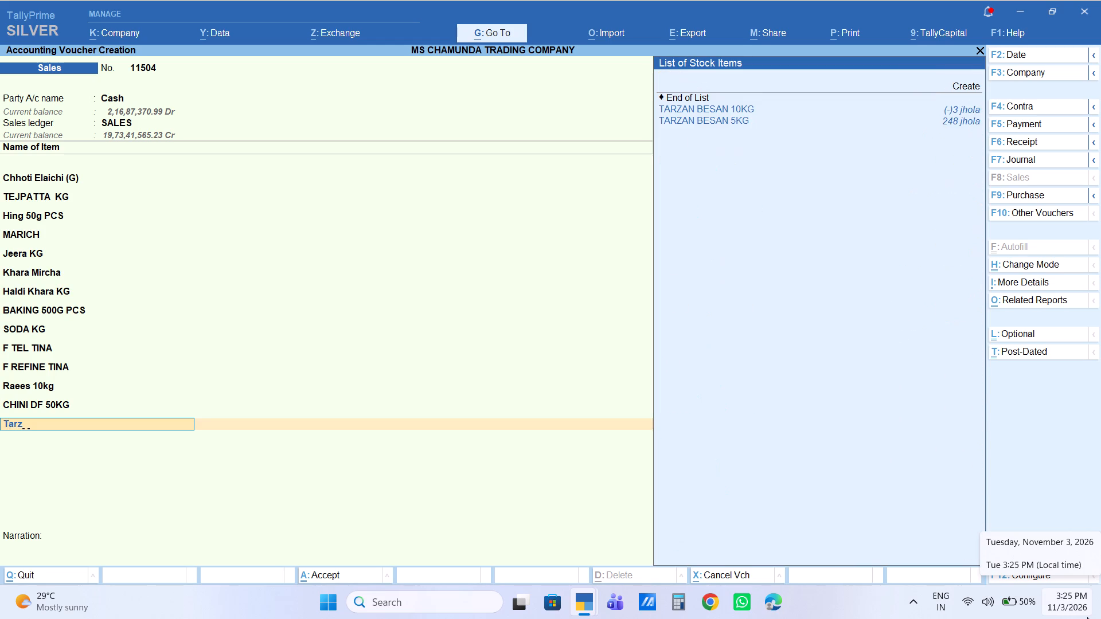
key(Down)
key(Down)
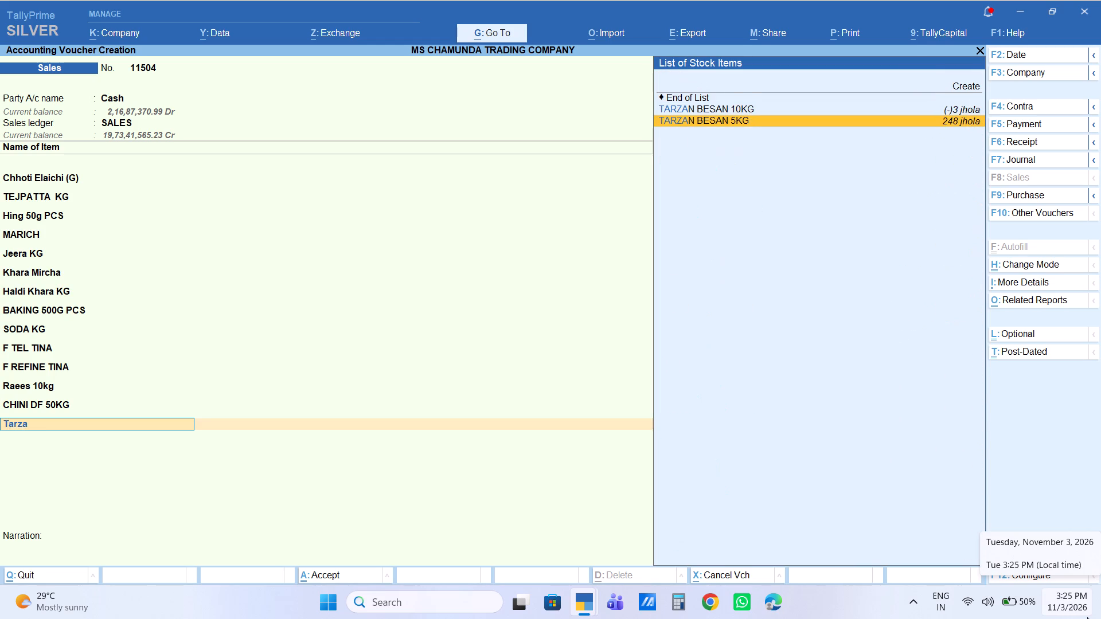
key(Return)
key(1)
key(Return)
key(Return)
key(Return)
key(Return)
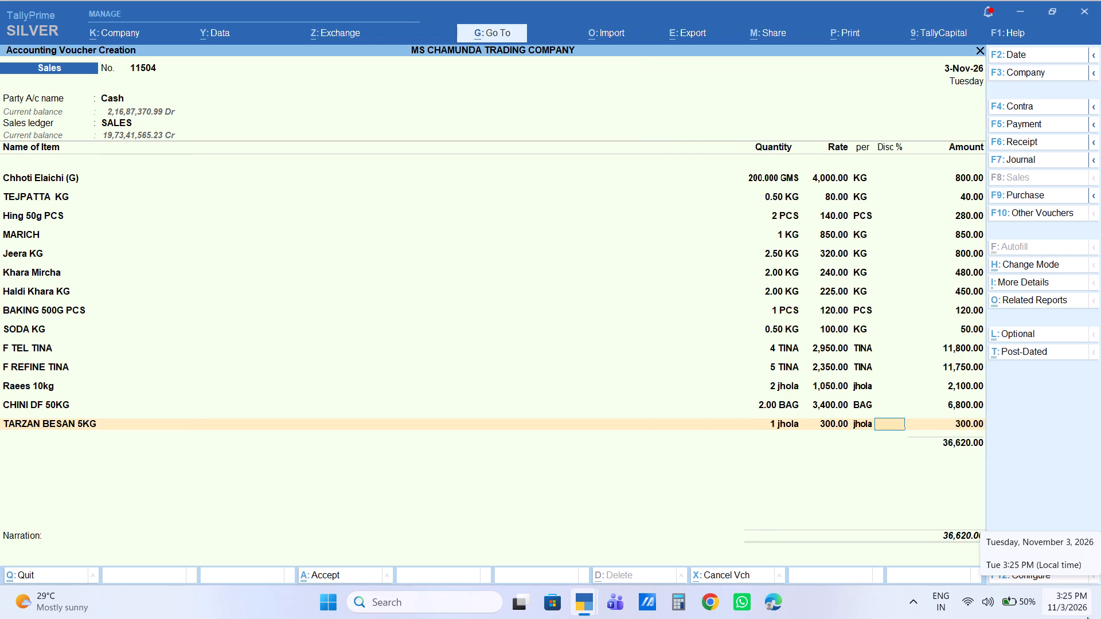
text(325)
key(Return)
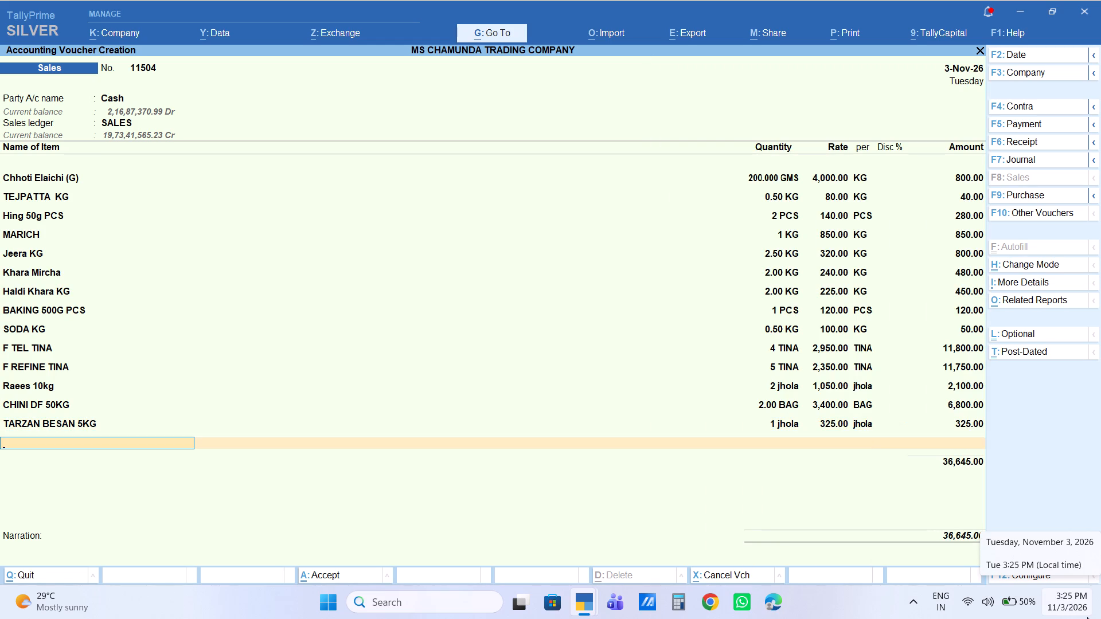
Add the item LDM Classic B 26kg with a quantity of 2 BAG, keeping the default rate of 2,210 per BAG.
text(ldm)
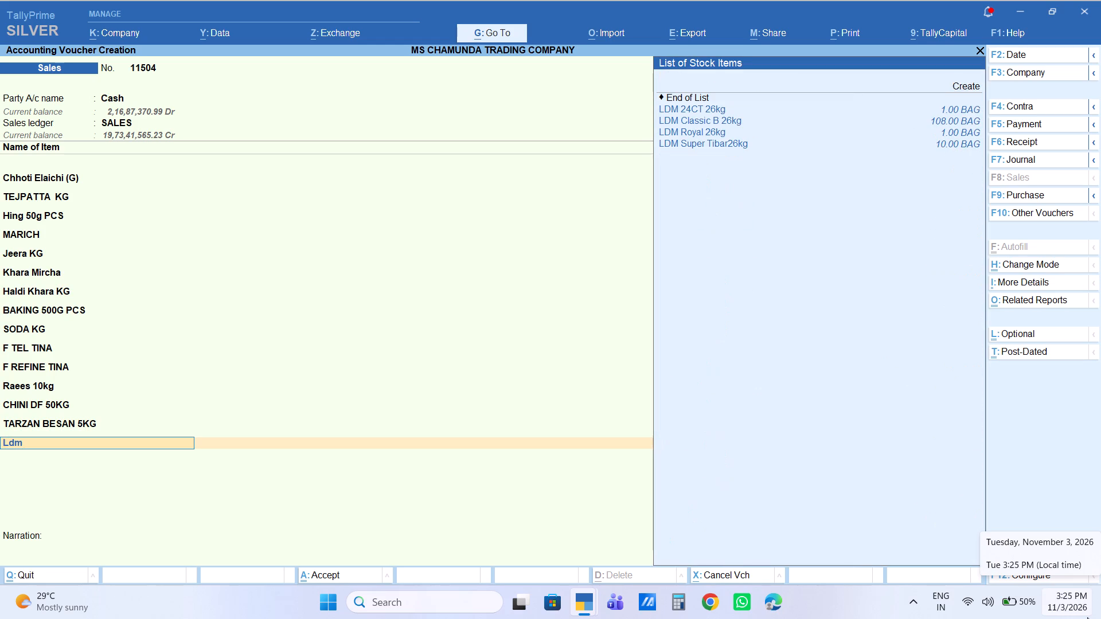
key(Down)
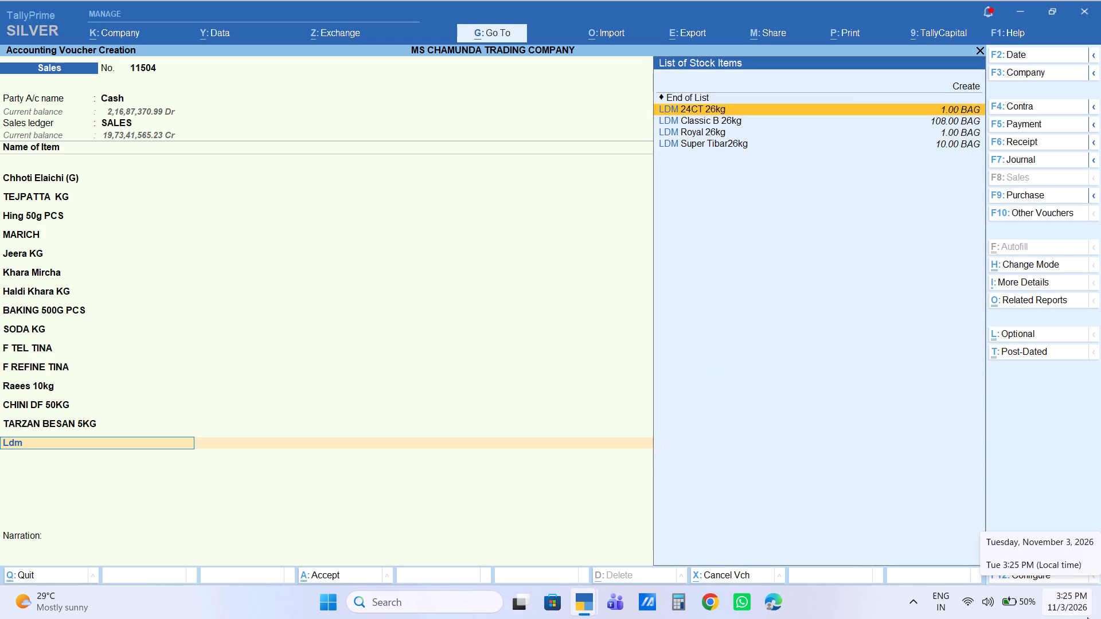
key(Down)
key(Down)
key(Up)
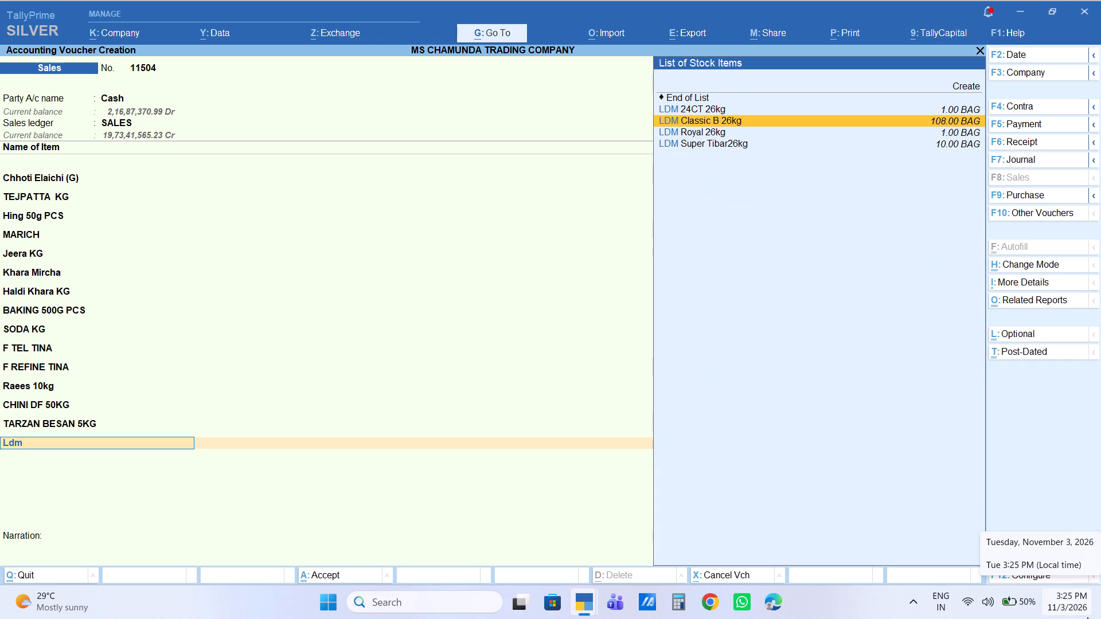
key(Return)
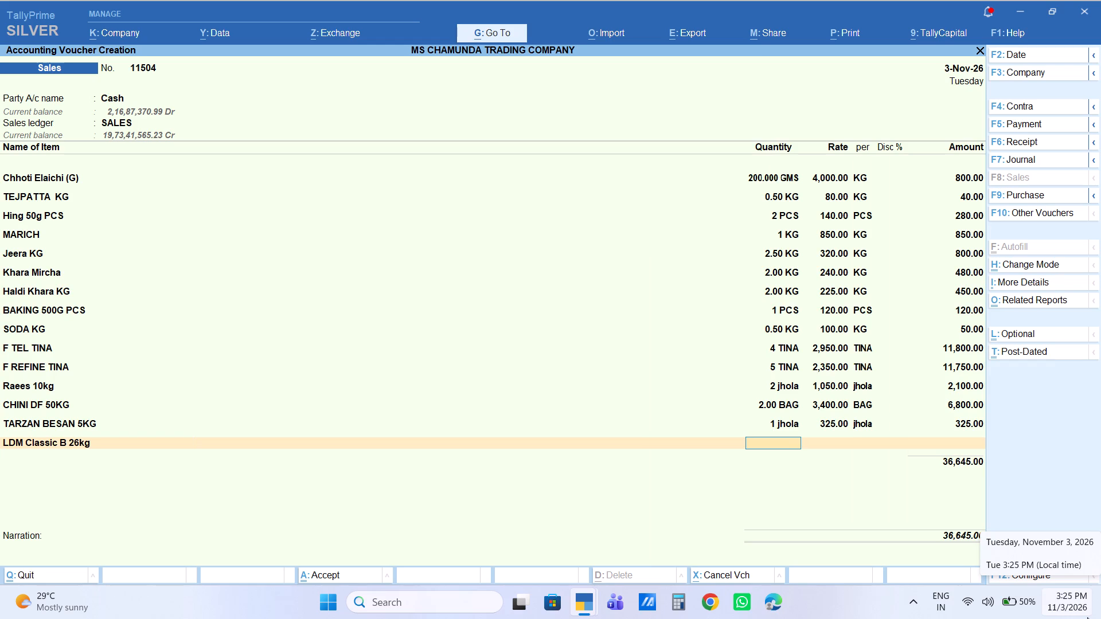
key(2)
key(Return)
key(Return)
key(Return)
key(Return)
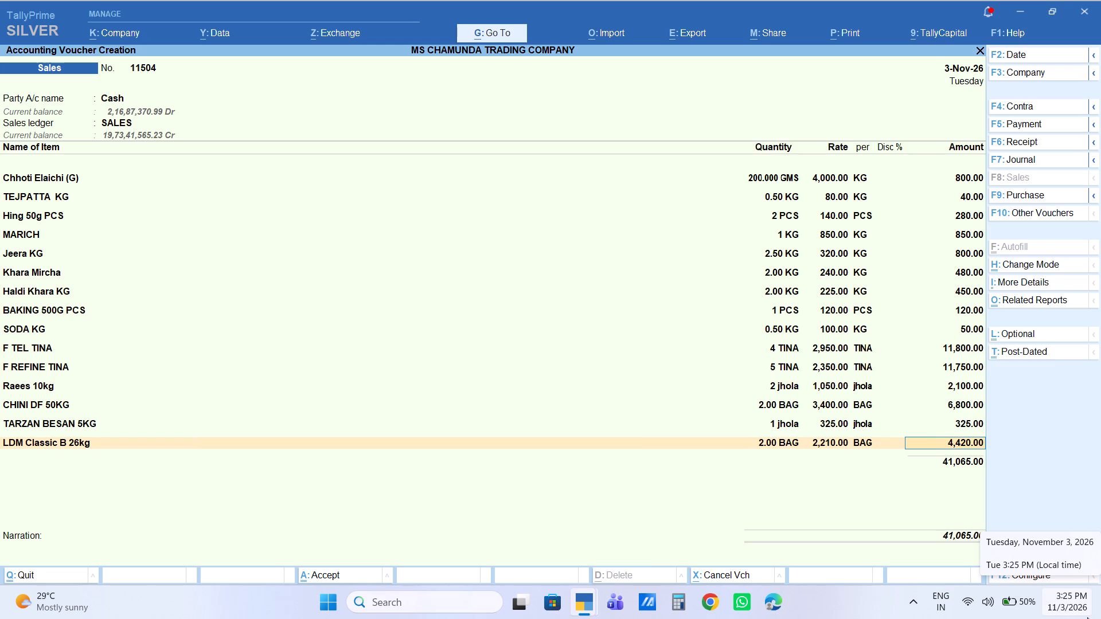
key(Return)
Add the item MAIDA LV with a quantity of 25 BAG.
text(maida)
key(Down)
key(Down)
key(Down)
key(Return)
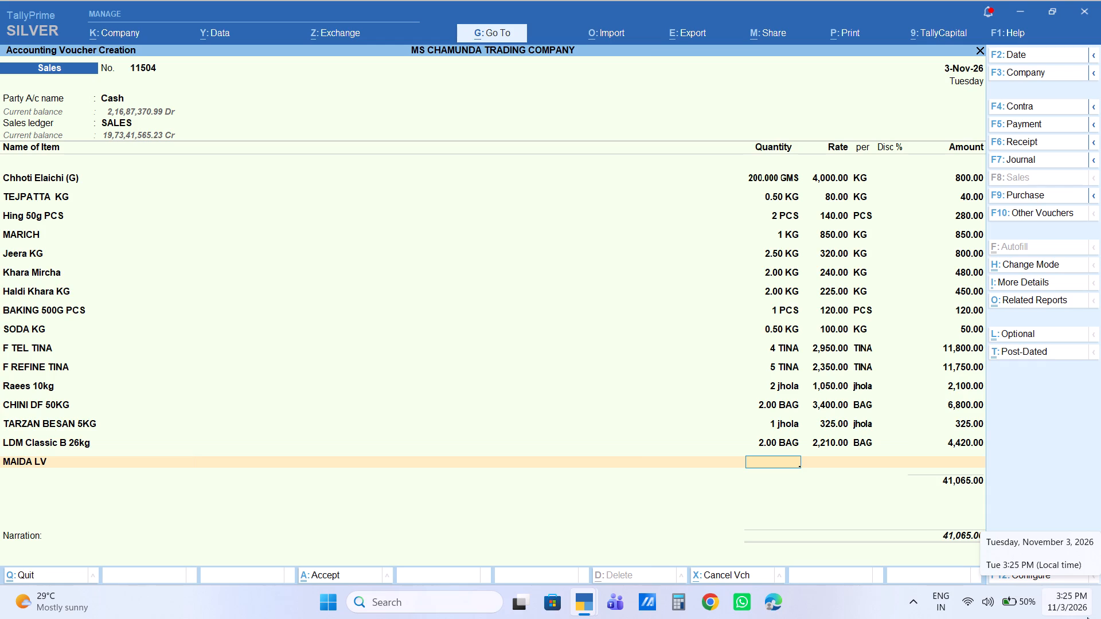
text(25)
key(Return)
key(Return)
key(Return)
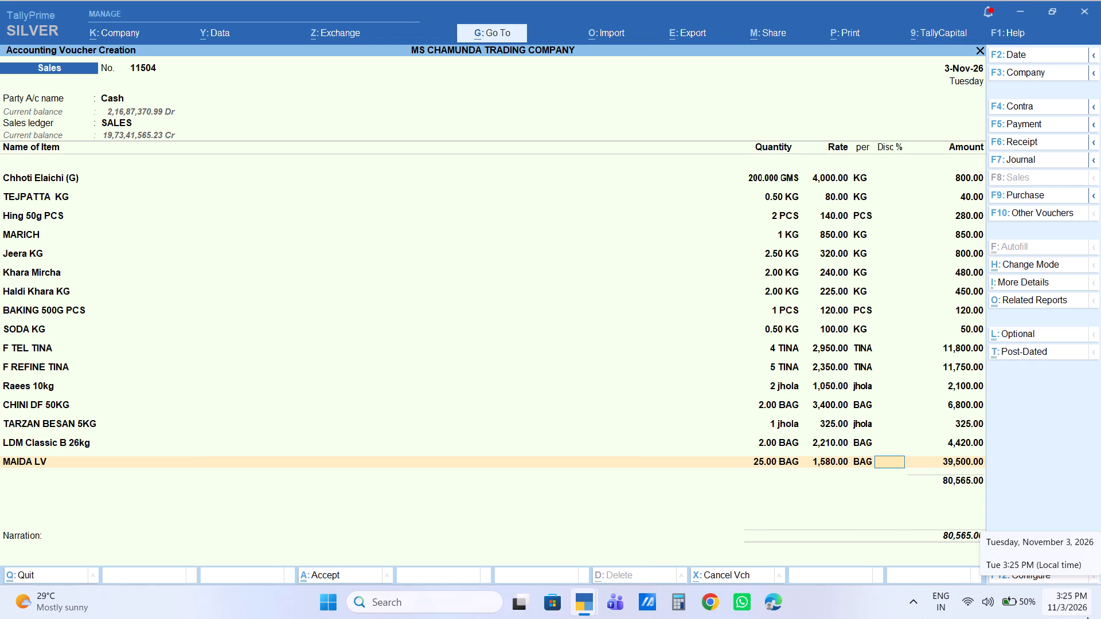
Replace the MAIDA LV line with the item Maida Loose, keeping the quantity at 25 KG and setting its amount to 875.
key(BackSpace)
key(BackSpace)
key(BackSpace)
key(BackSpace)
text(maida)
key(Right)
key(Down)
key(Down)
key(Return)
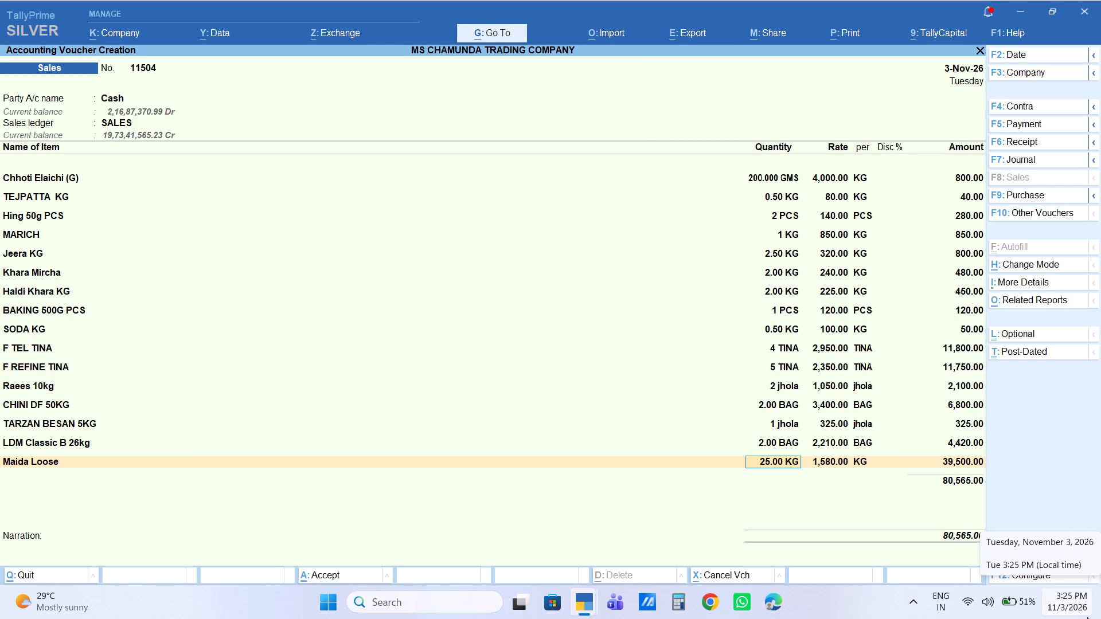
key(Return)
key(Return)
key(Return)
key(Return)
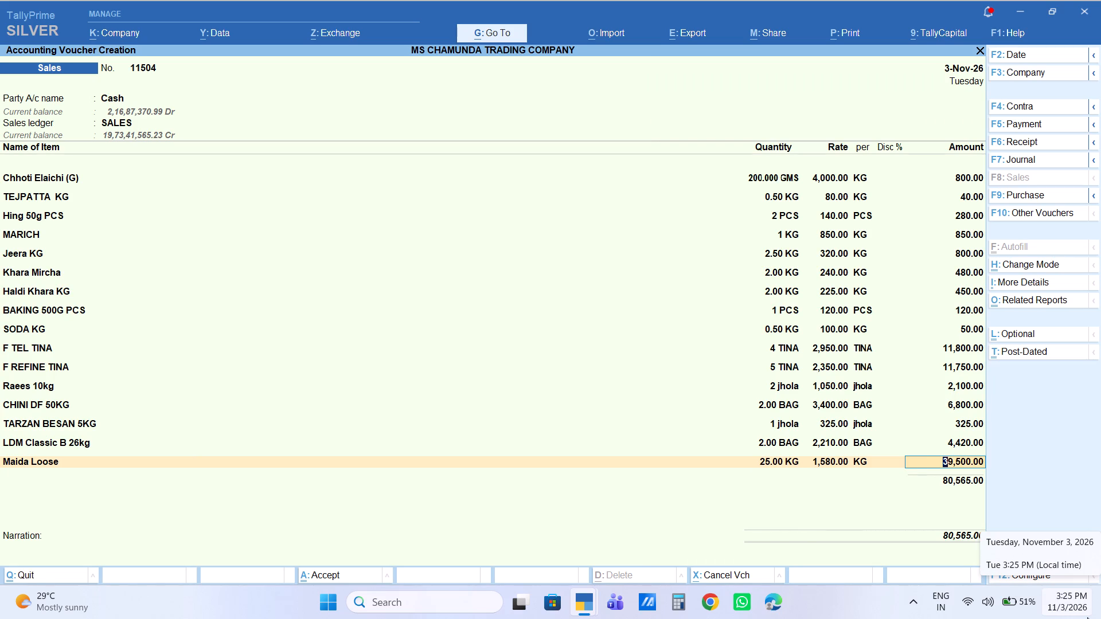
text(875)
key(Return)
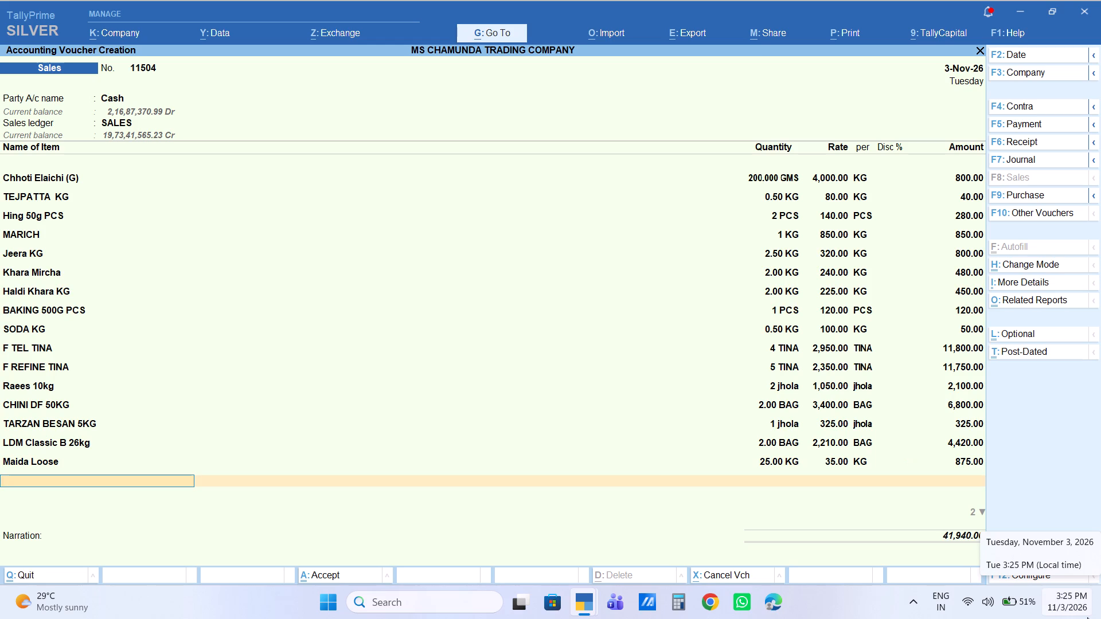
Add the item Makhana 250g with a quantity of 0.5 KG, keeping the default rate of 1,200 per KG.
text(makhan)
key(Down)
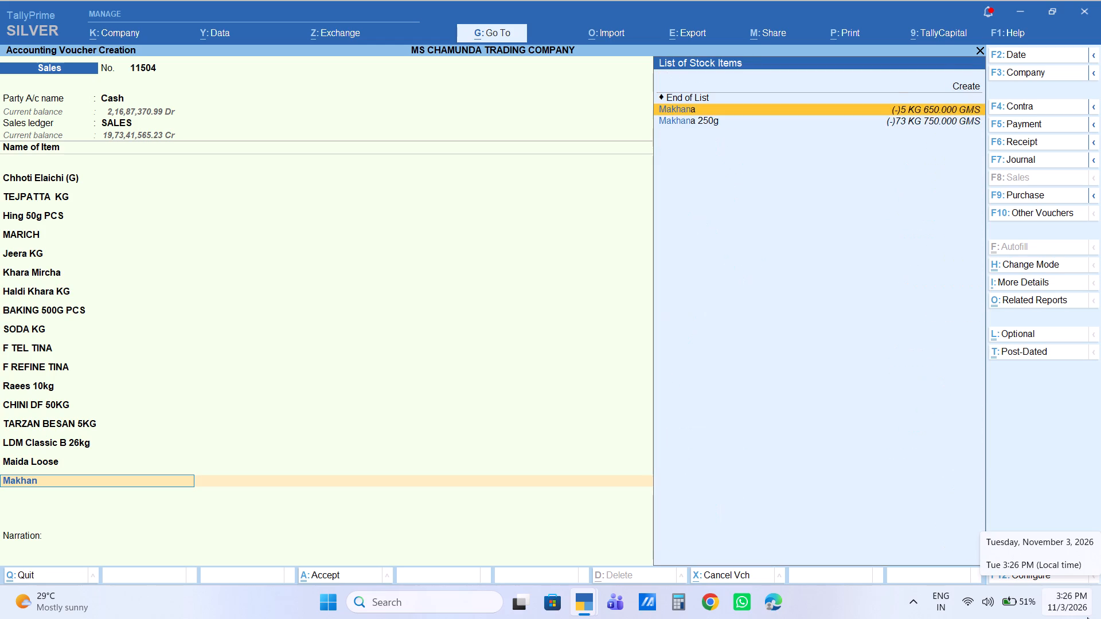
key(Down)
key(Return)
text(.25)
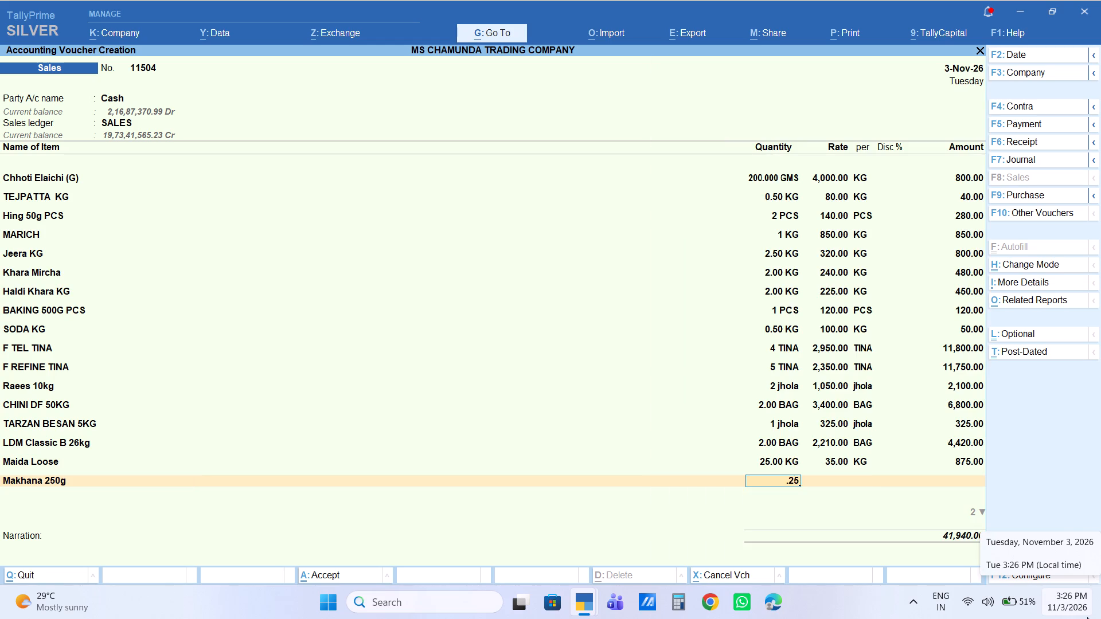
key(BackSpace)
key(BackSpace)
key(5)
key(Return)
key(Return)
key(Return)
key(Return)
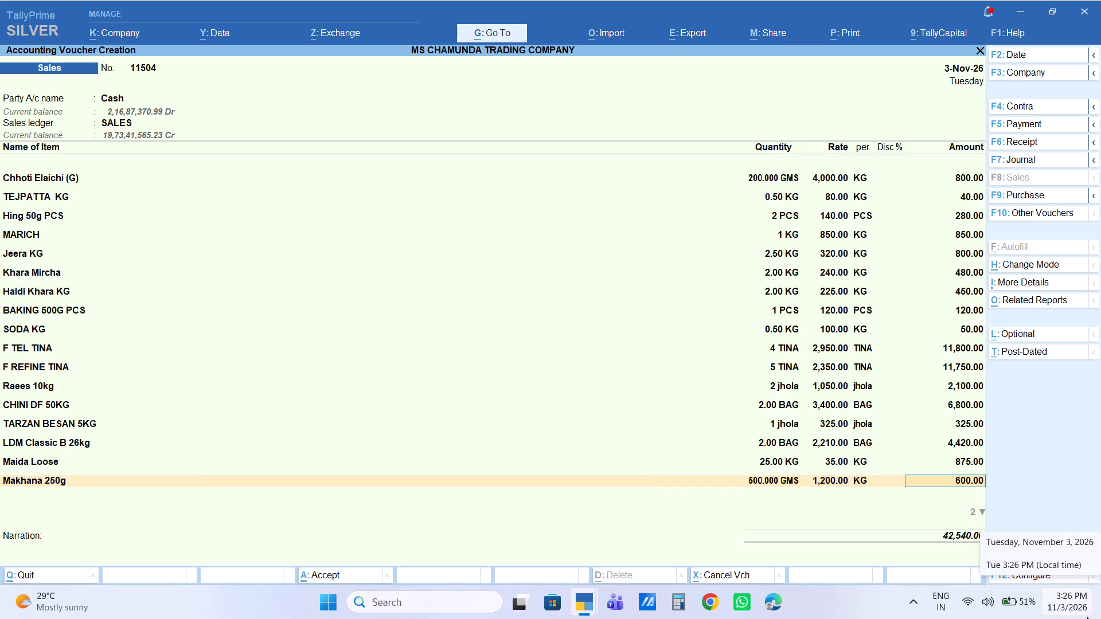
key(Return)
Add the item Urad Dal Kg with a quantity of 2 KG, keeping the default rate of 140 per KG.
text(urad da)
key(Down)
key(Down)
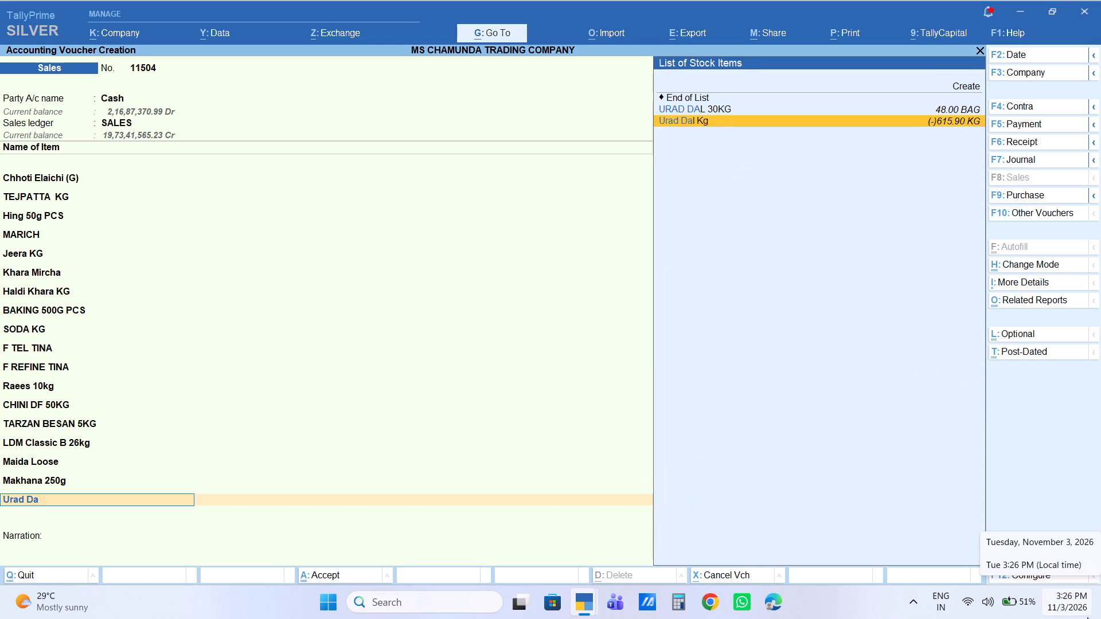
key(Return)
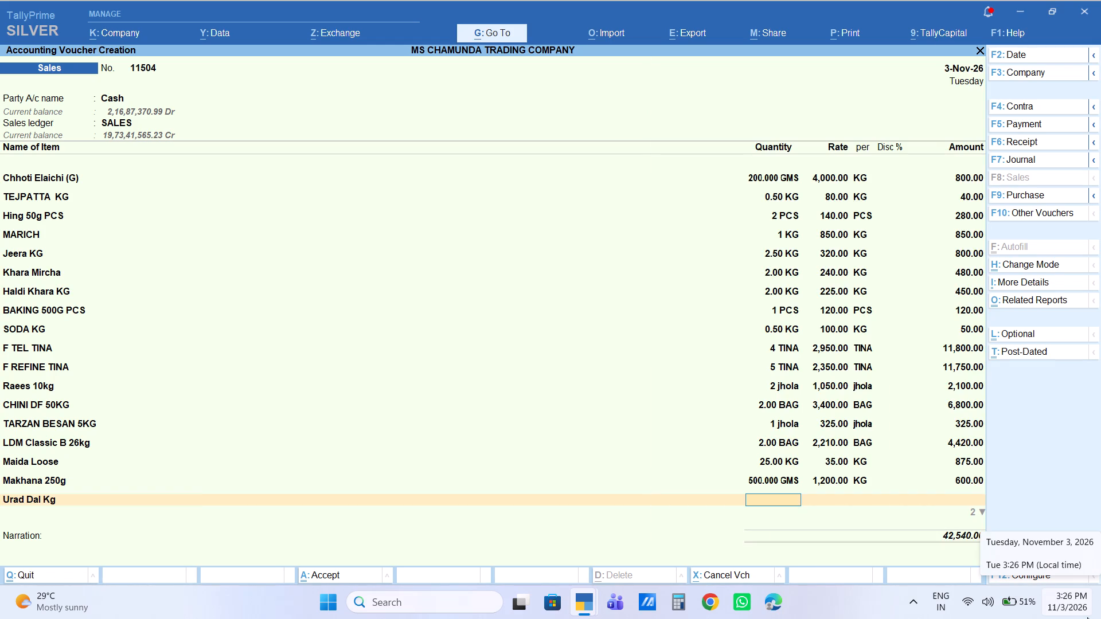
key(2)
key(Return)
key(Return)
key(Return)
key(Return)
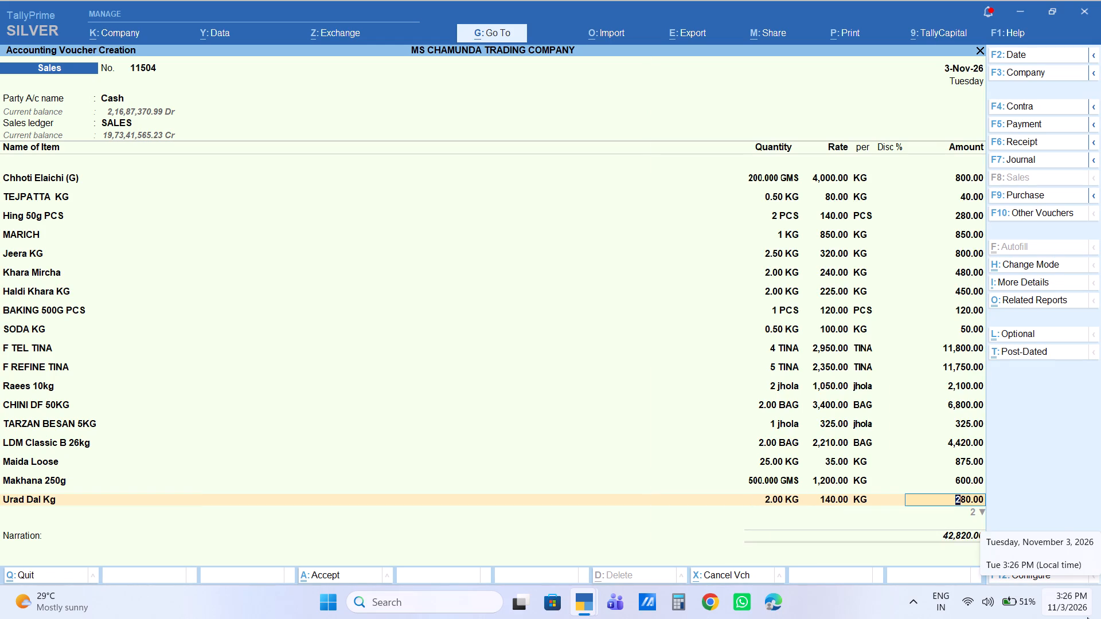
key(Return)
Add the item MOONG DAL LOOSE with a quantity of 4 KG, keeping the default rate of 120 per KG.
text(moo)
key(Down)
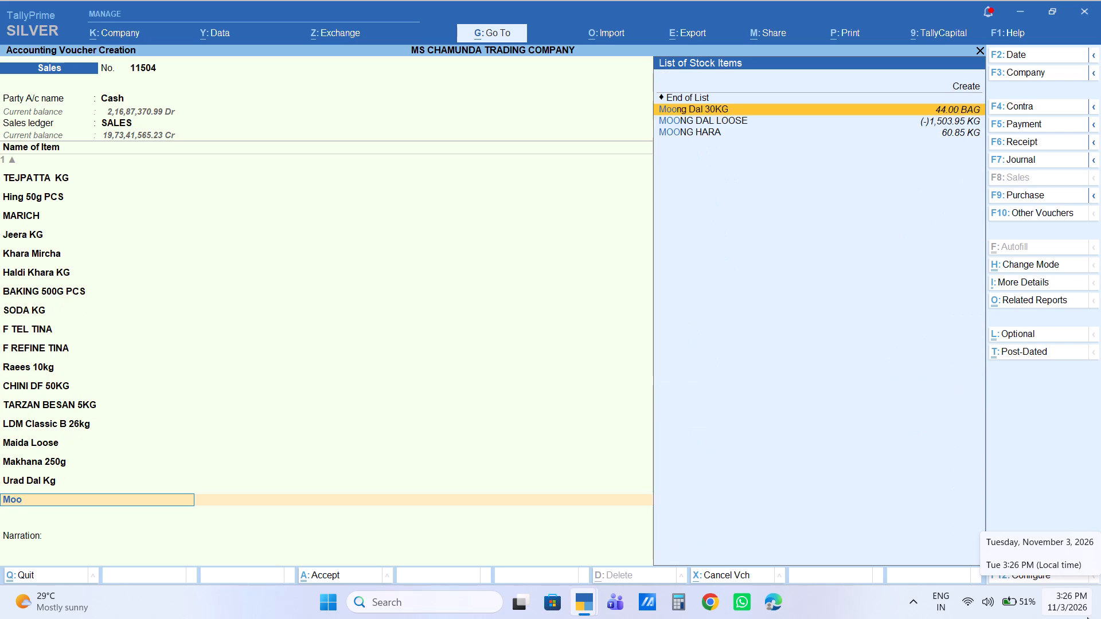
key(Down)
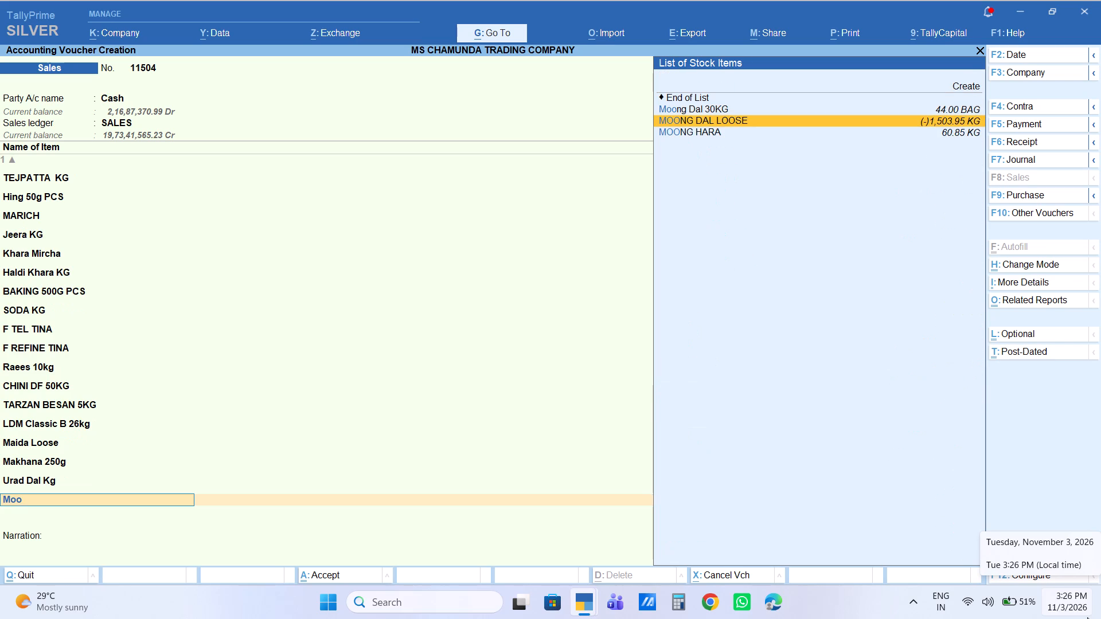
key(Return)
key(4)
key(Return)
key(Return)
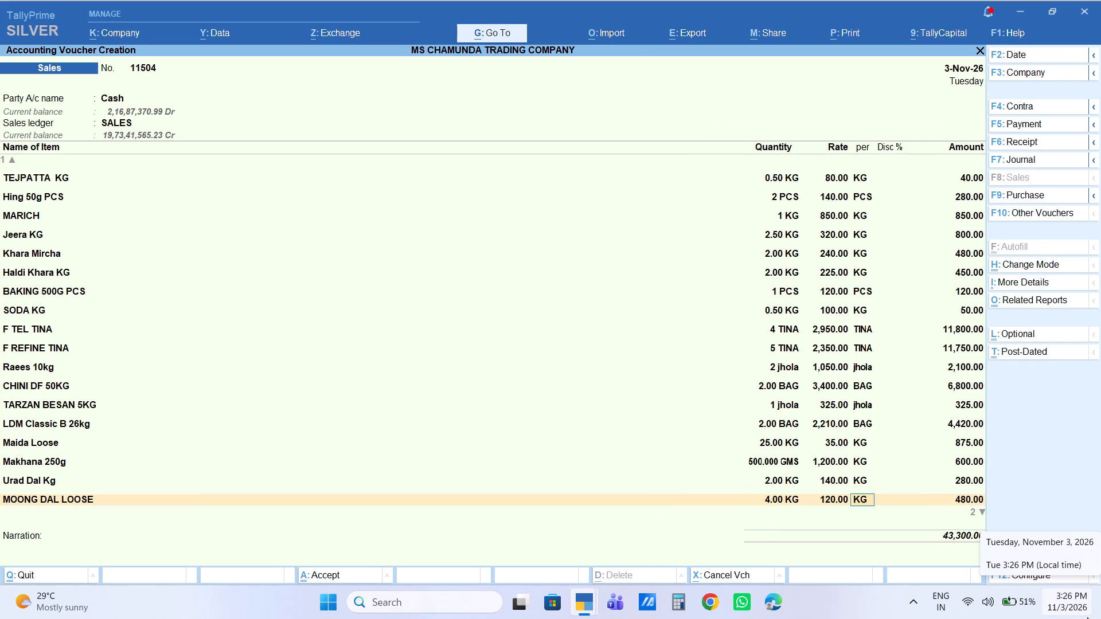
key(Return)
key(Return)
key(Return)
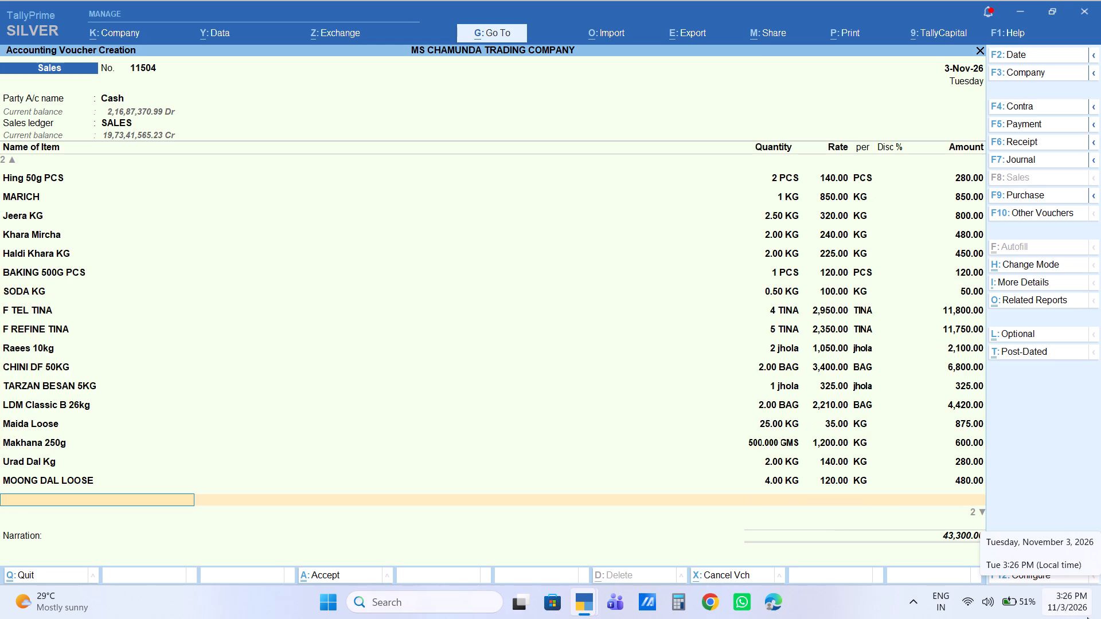
Add the item Chana Dal KG with a quantity of 12 KG, keeping the default rate of 95 per KG.
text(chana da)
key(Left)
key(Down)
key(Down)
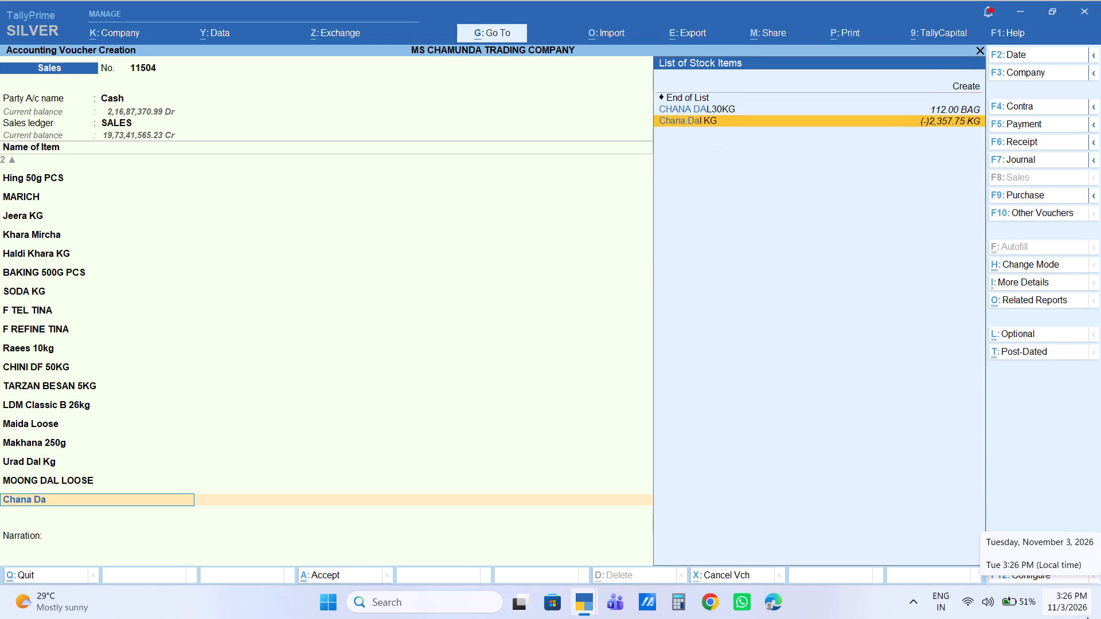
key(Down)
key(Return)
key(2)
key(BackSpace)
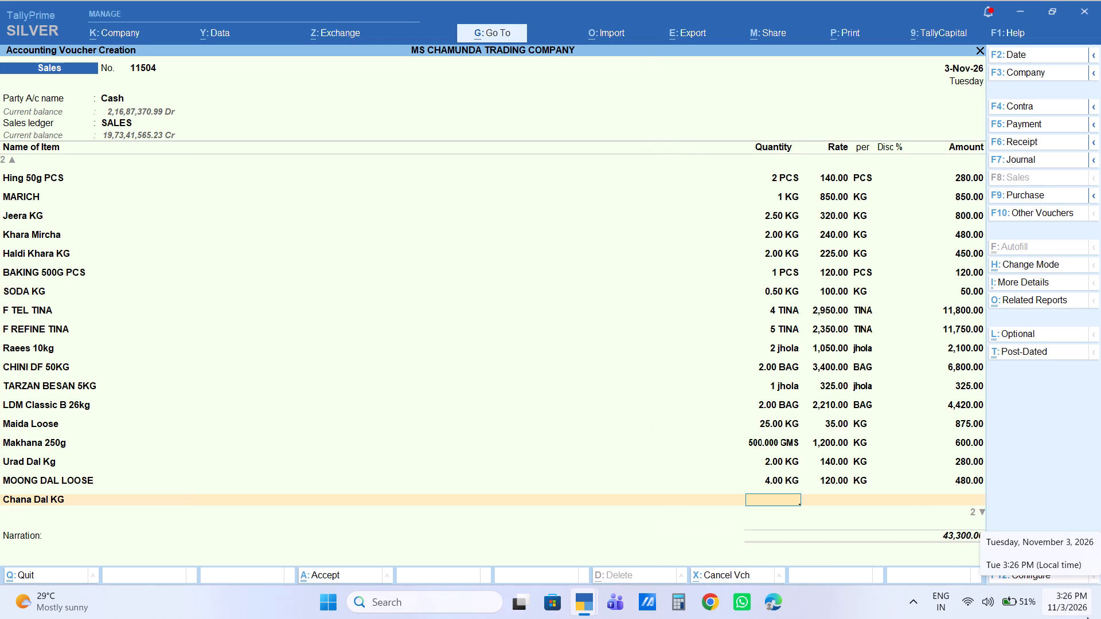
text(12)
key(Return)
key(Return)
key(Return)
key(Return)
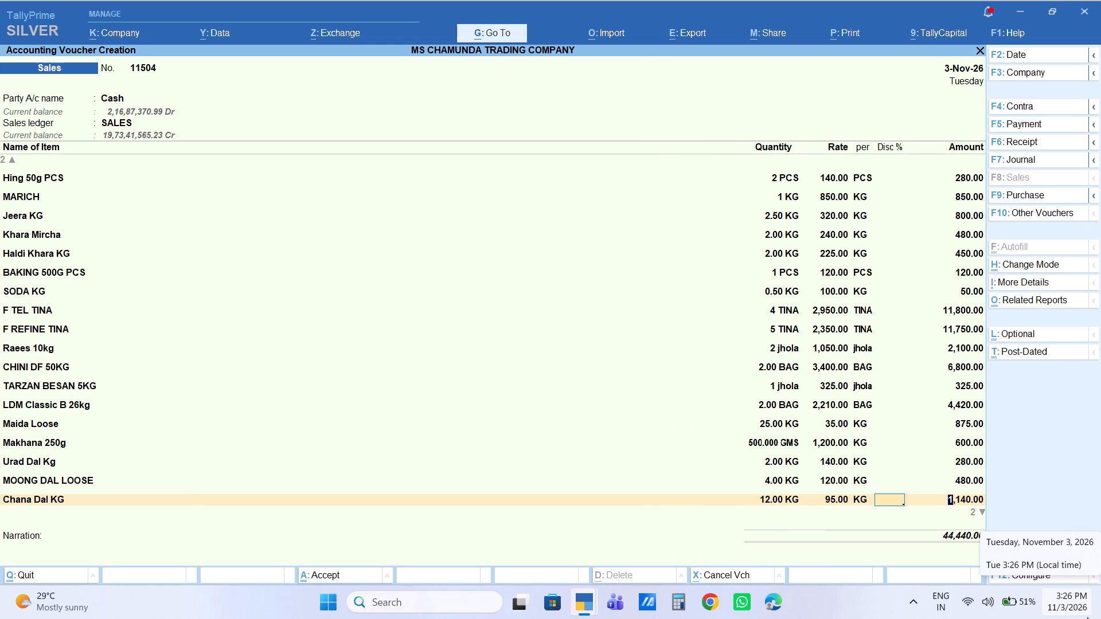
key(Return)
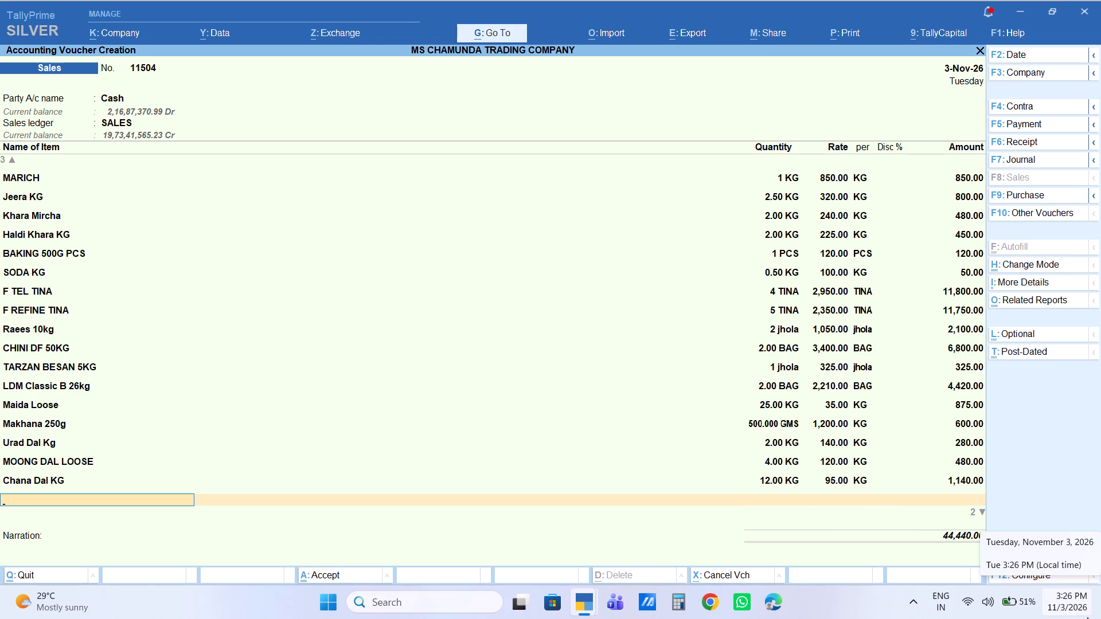
Add the item IMLI KG with a quantity of 1 KG and set its amount to 80.
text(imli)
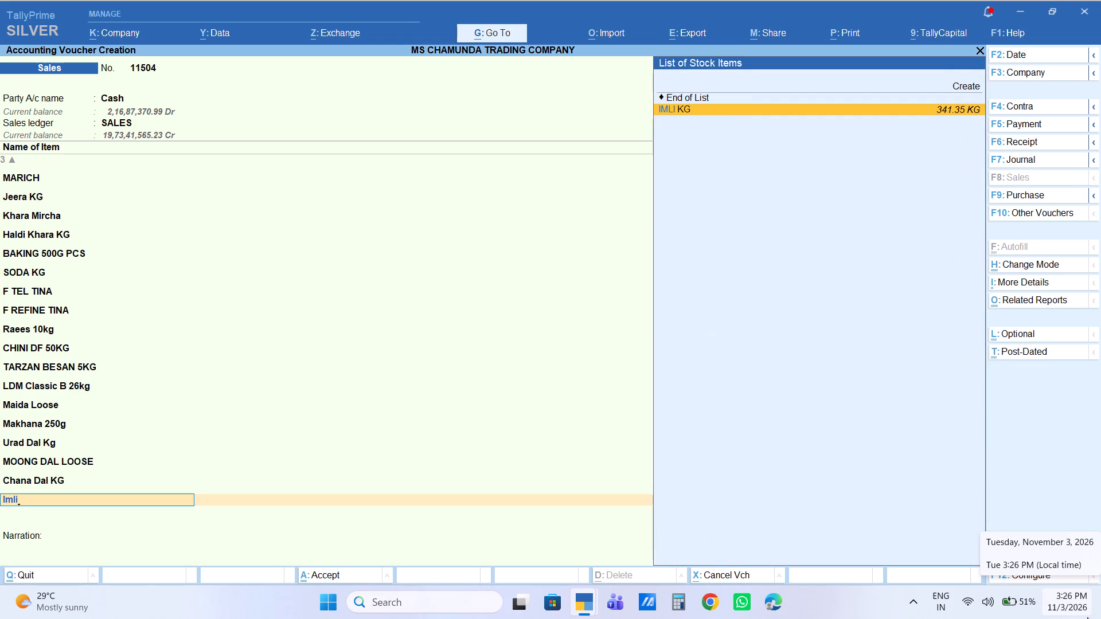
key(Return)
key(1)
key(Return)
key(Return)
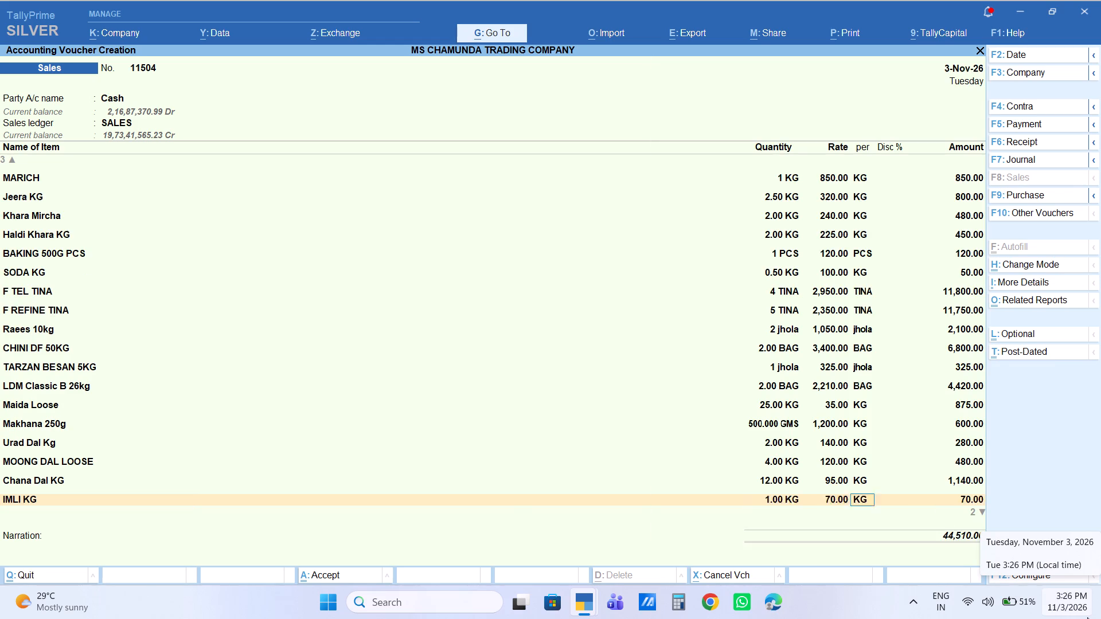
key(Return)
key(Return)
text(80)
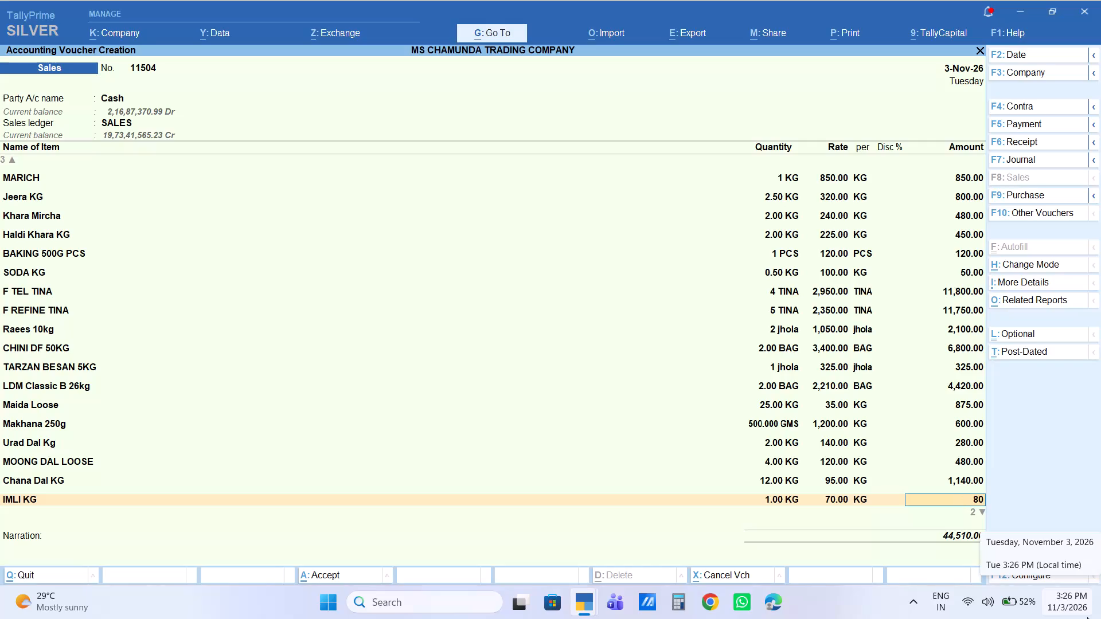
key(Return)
Add the item Aararot KG with a quantity of 0.5 KG and set its amount to 30.
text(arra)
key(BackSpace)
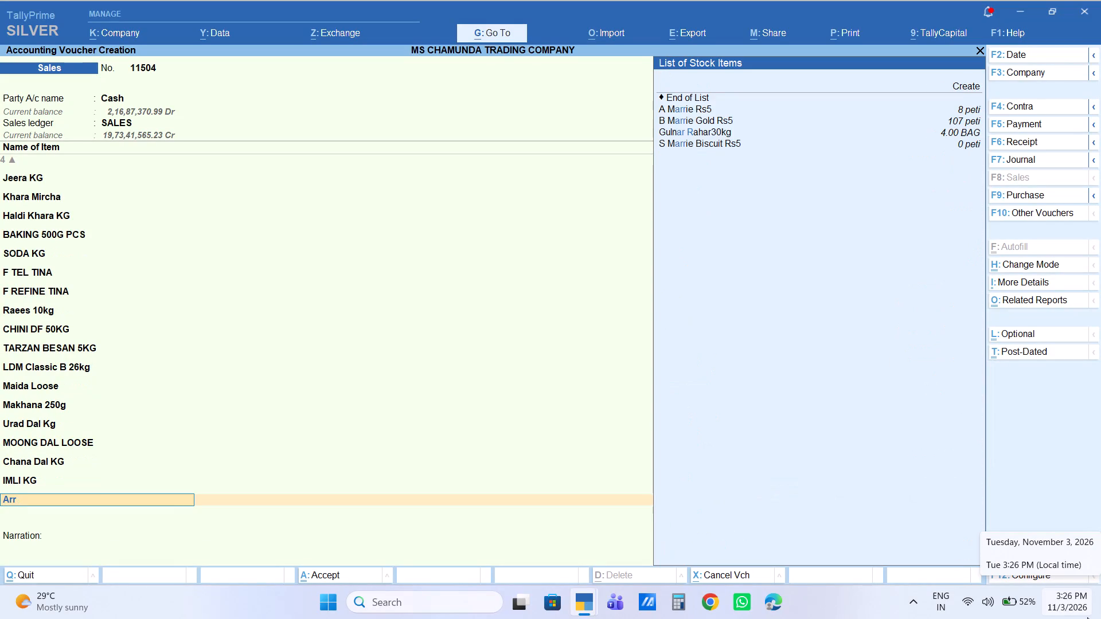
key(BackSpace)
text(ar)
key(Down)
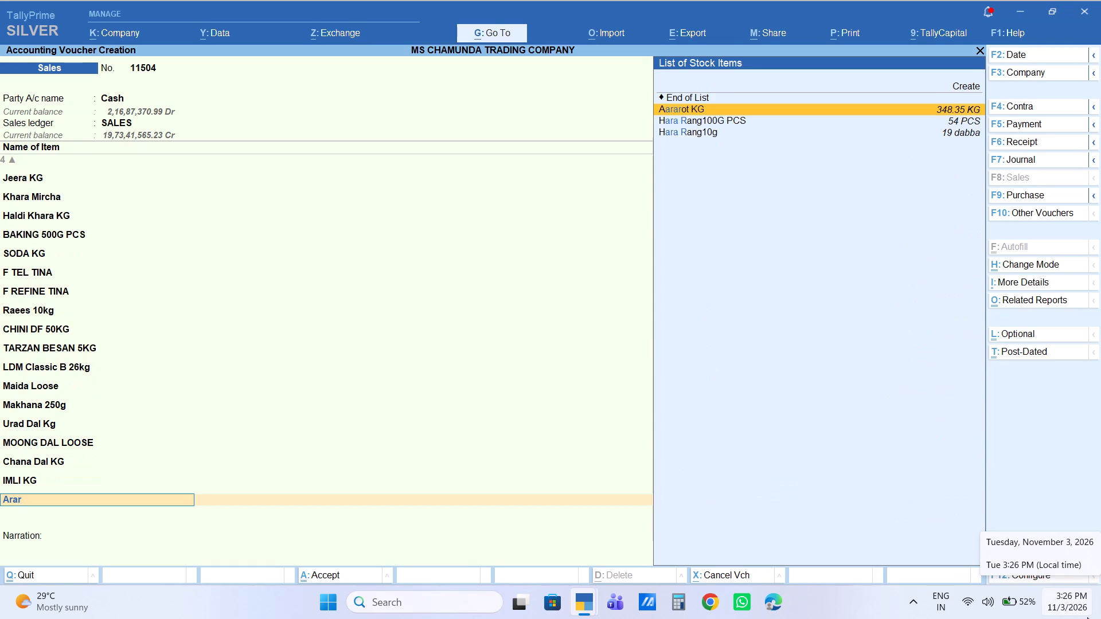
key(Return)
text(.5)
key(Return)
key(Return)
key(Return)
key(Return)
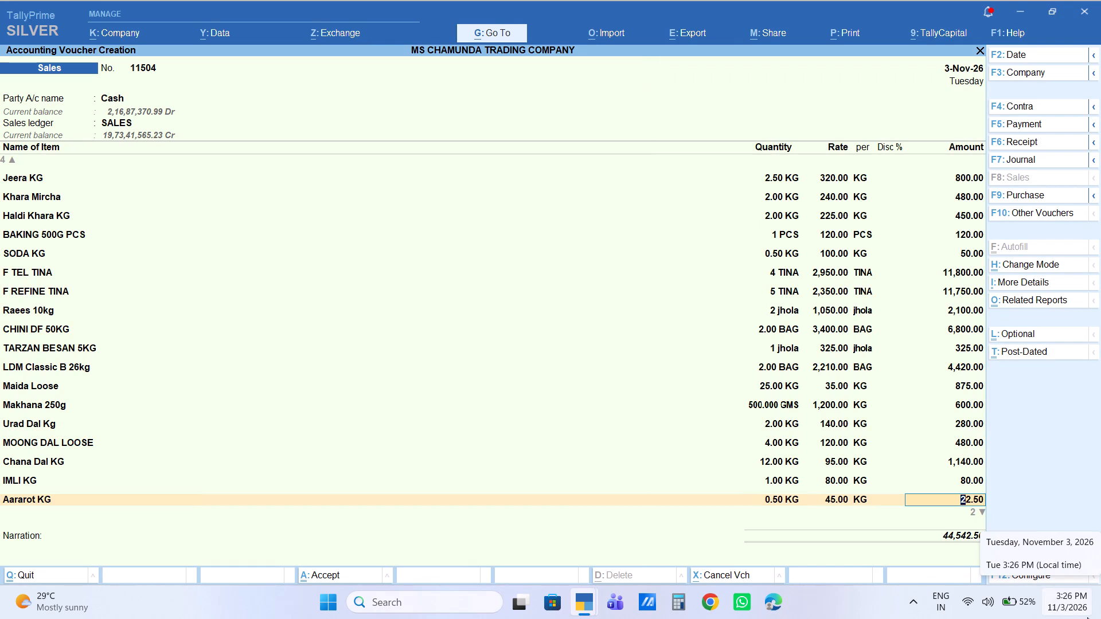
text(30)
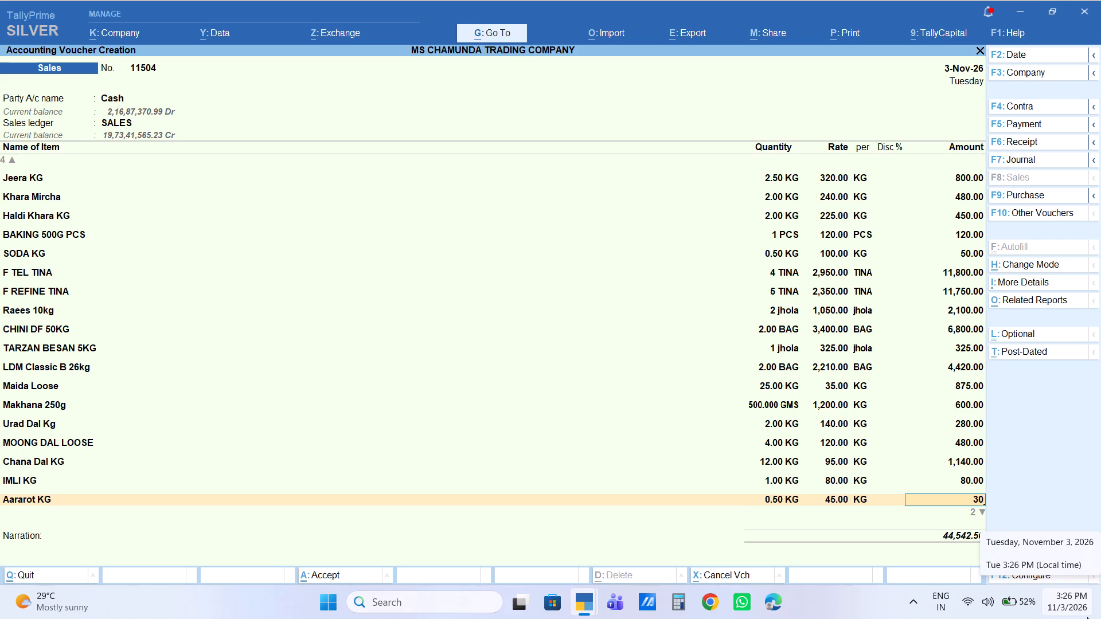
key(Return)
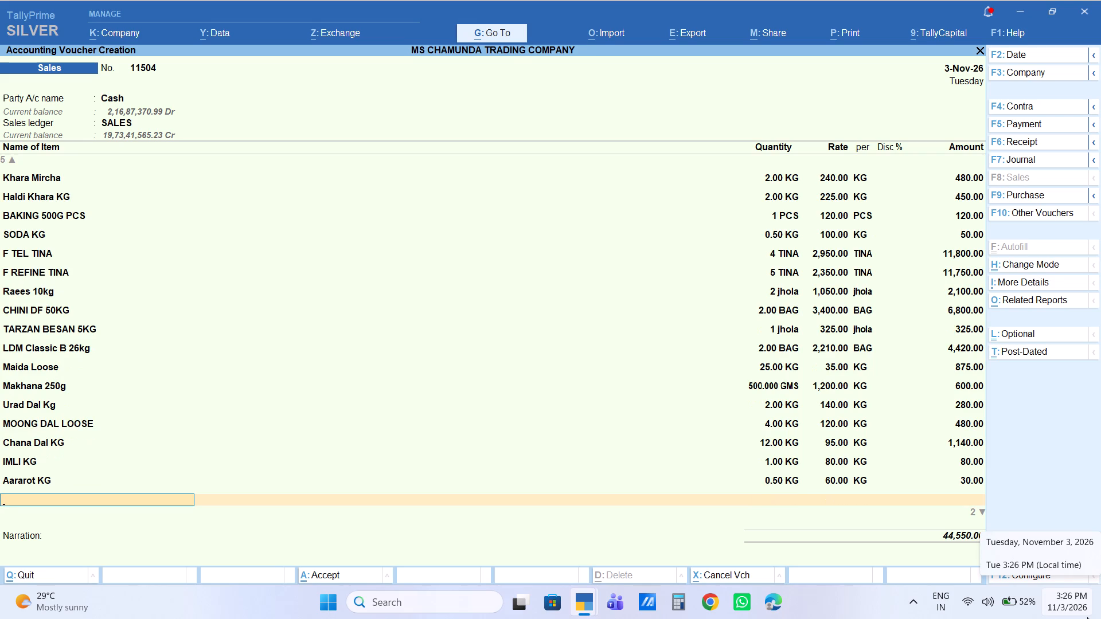
Add the item KEVRA JAL with a quantity of 2 PCS and set its amount to 120.
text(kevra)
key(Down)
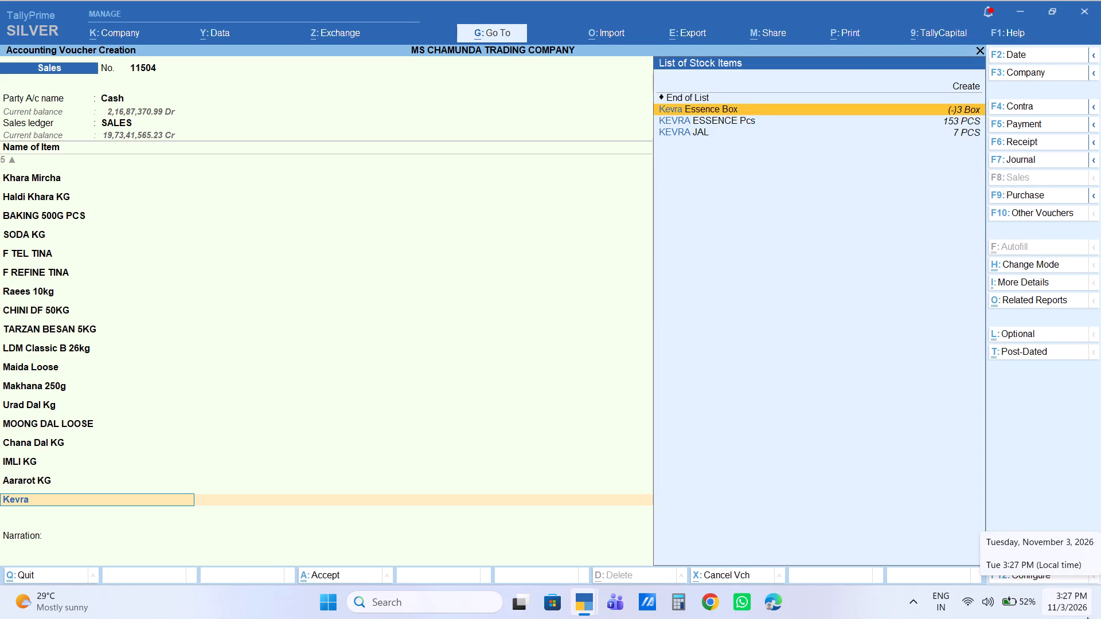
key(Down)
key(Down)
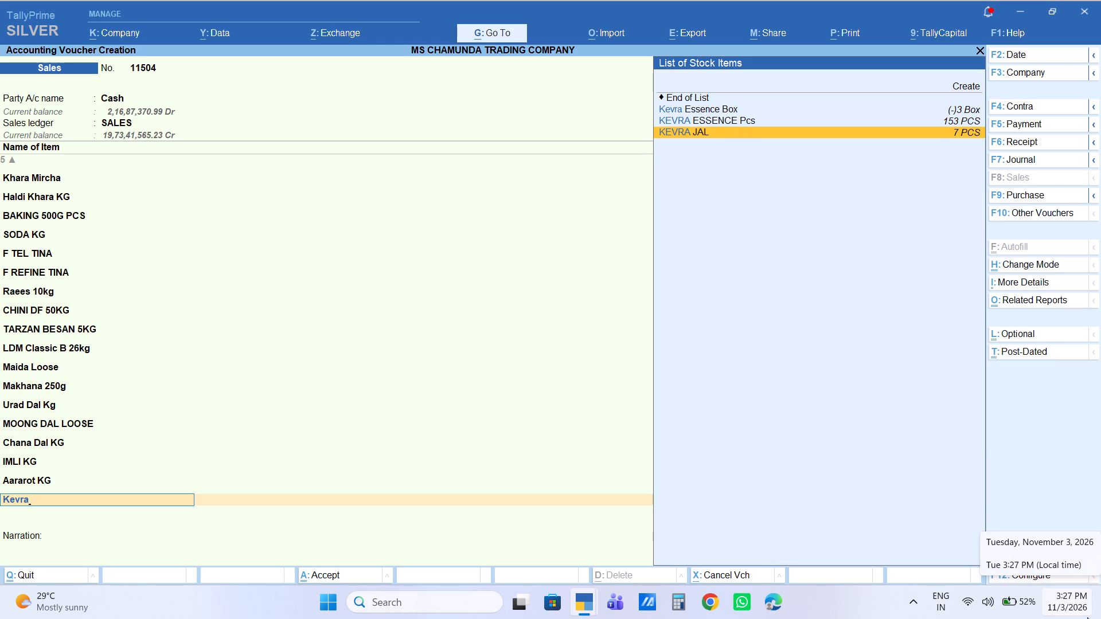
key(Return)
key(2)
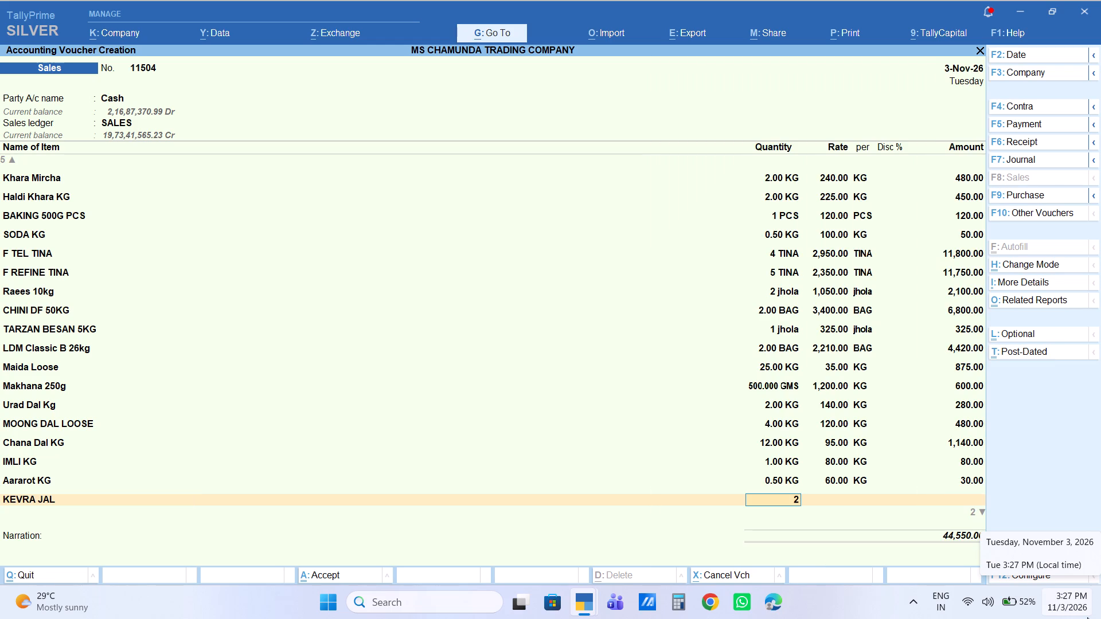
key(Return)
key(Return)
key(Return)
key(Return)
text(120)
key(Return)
Add the item Gulab Jal Pcs with a quantity of 2 PCS and set its amount to 170.
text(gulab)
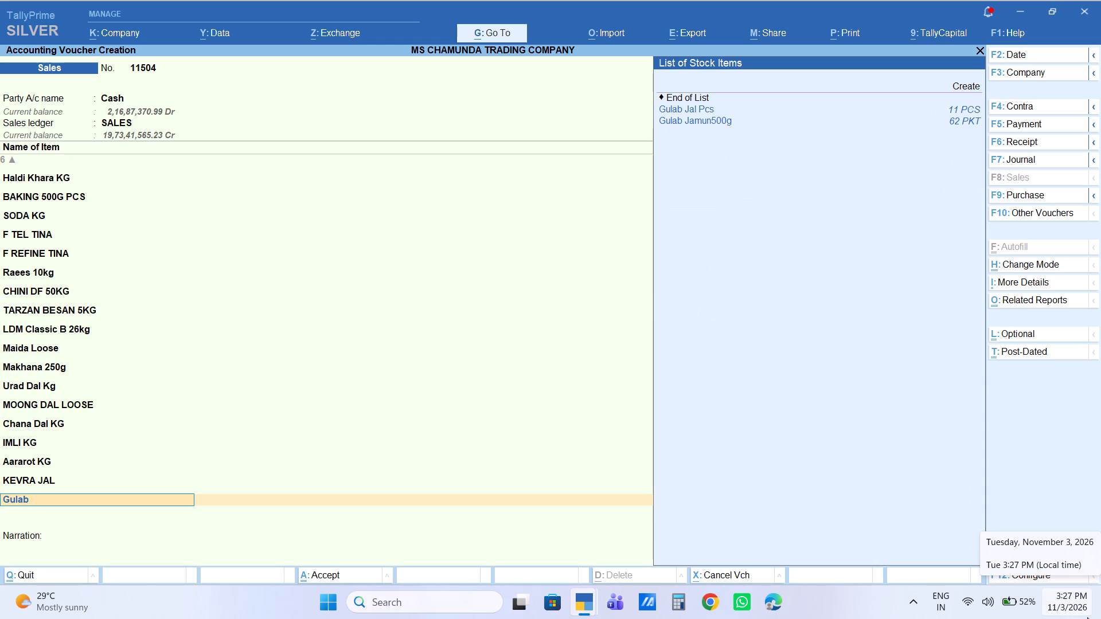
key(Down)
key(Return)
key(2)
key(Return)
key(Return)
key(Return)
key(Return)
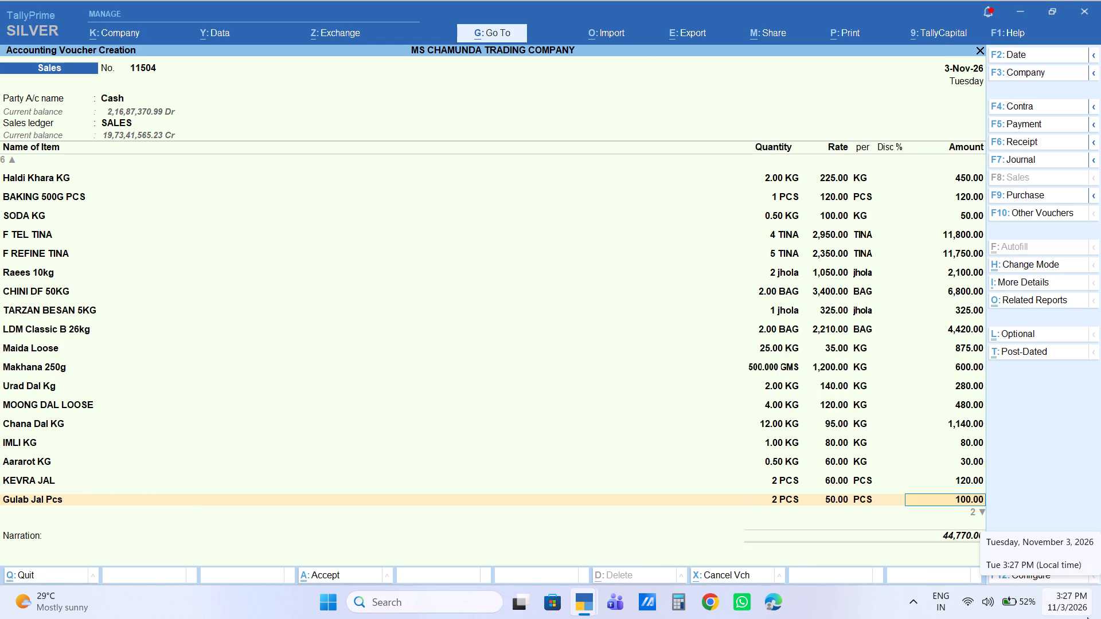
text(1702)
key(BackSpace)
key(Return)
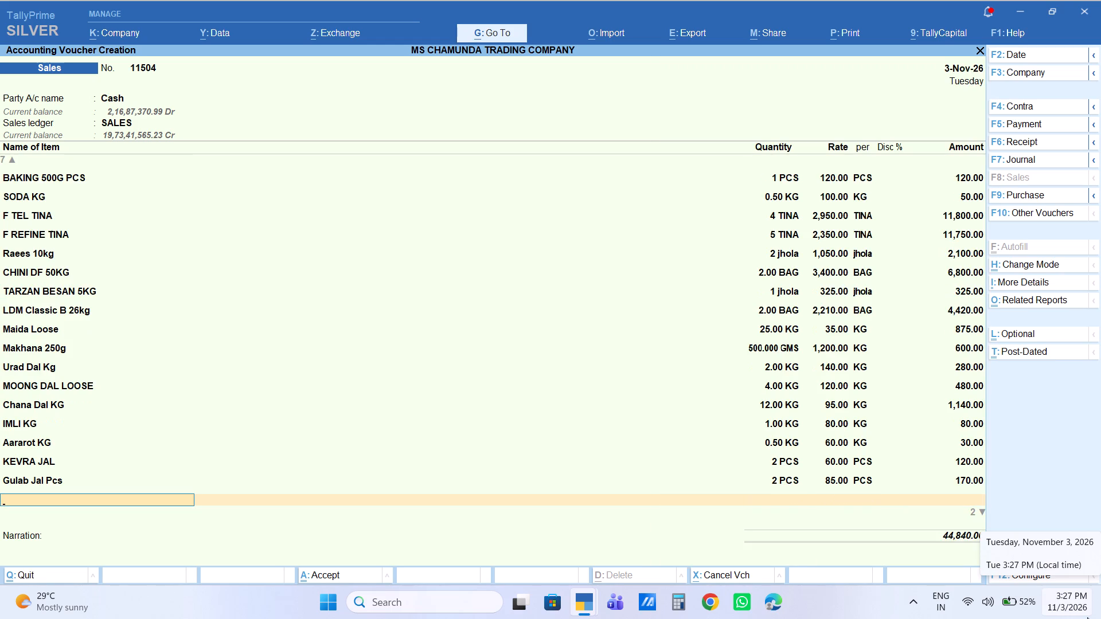
Add the item KISMIS with a quantity of 1.5 KG and set its amount to 600.
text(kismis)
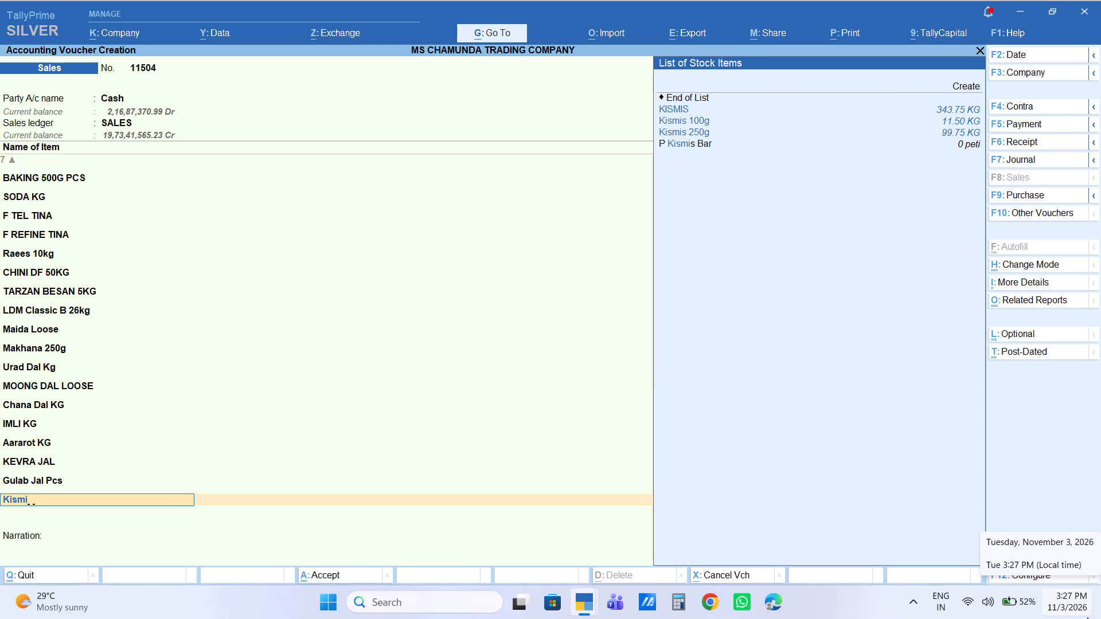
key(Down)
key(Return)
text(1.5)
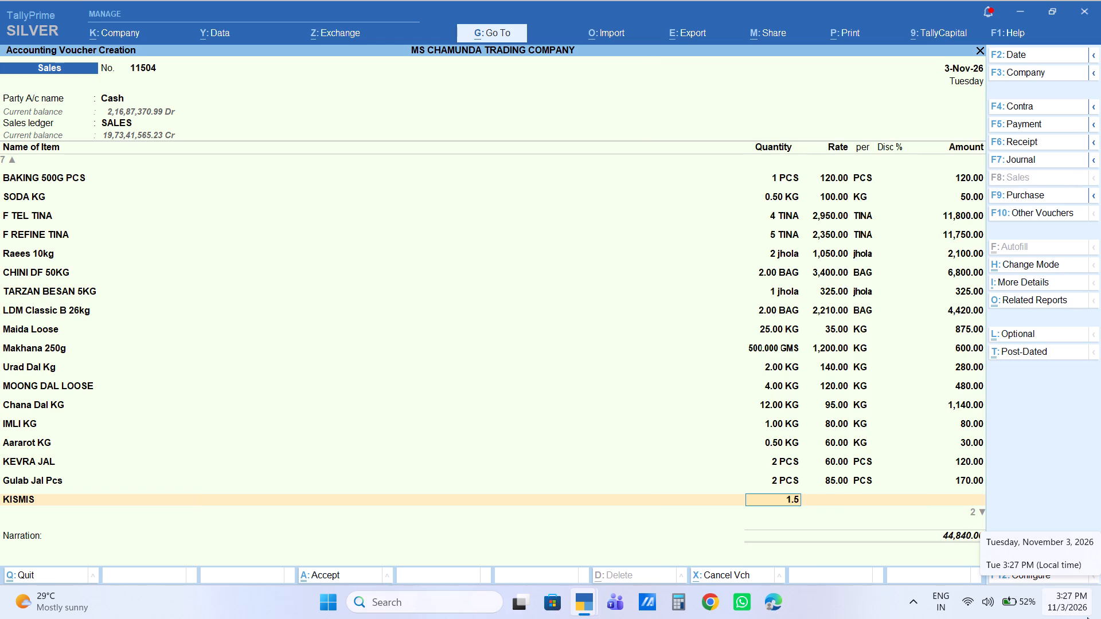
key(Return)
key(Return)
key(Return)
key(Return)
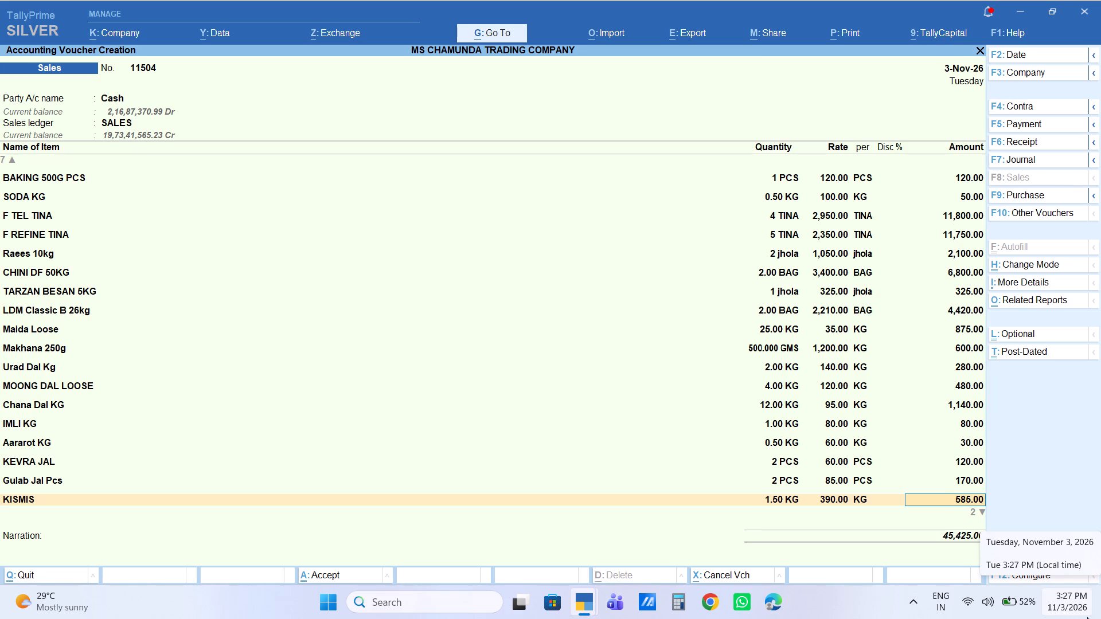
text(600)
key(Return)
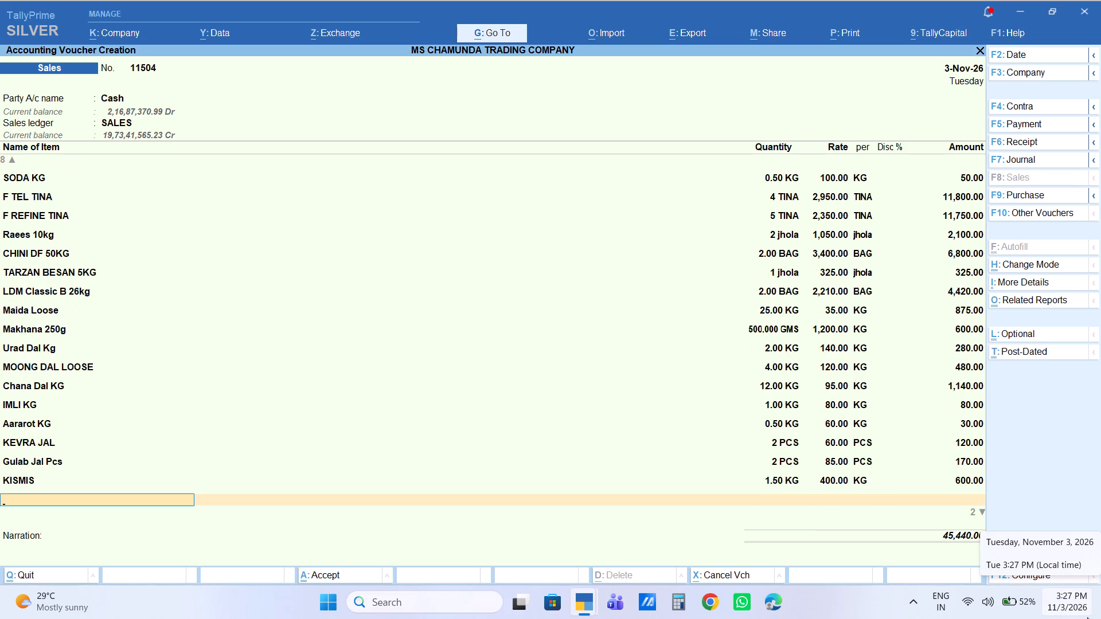
Add the item Kaju 250g with a quantity of 1 KG and set its amount to 800.
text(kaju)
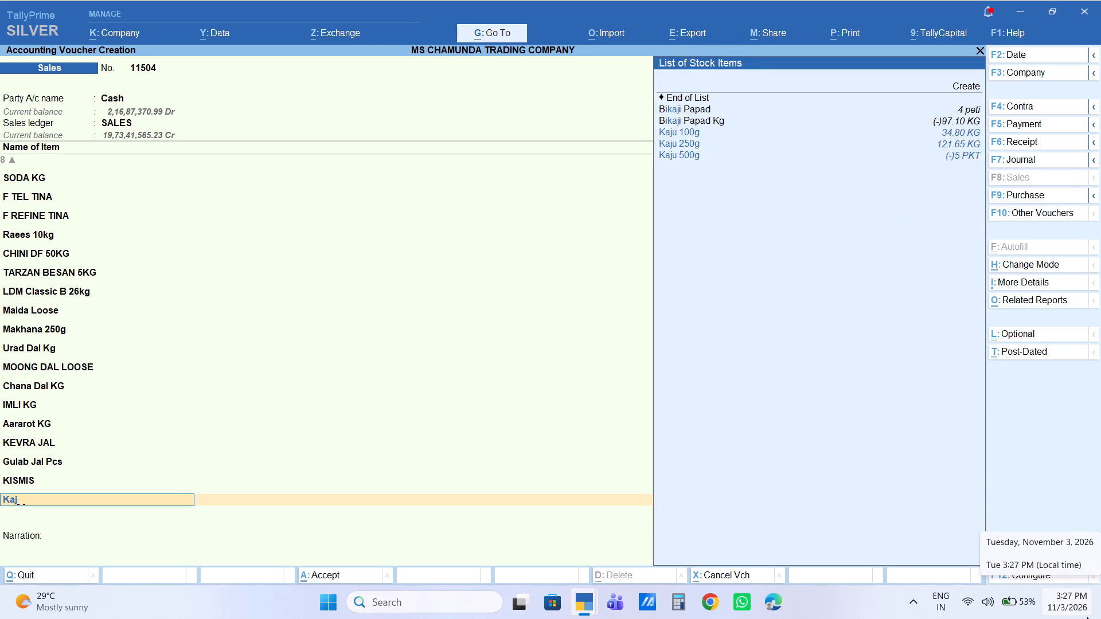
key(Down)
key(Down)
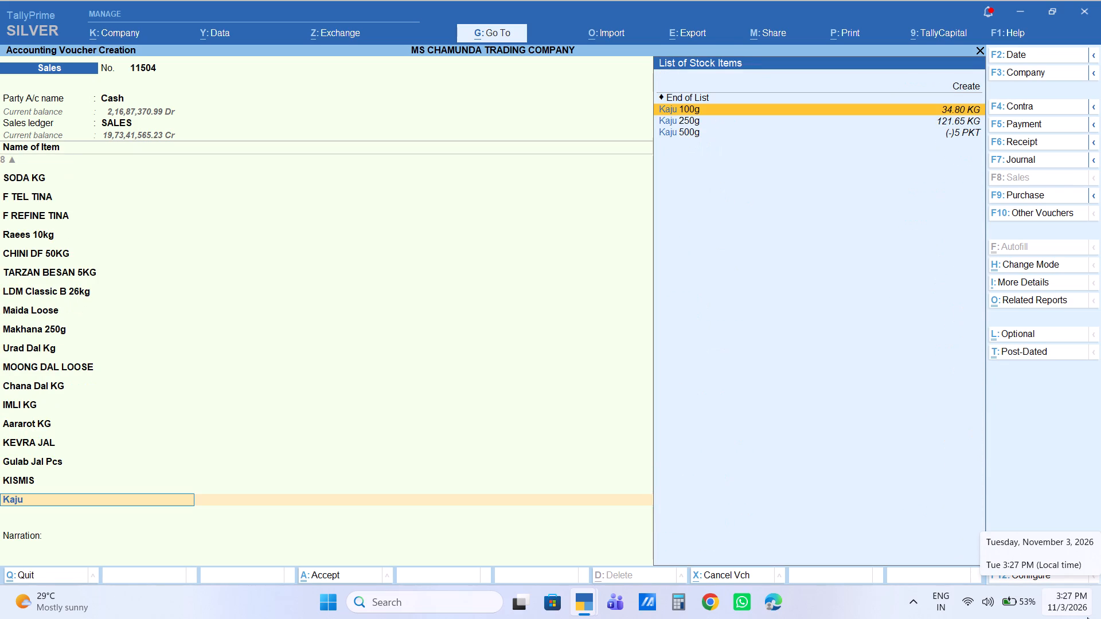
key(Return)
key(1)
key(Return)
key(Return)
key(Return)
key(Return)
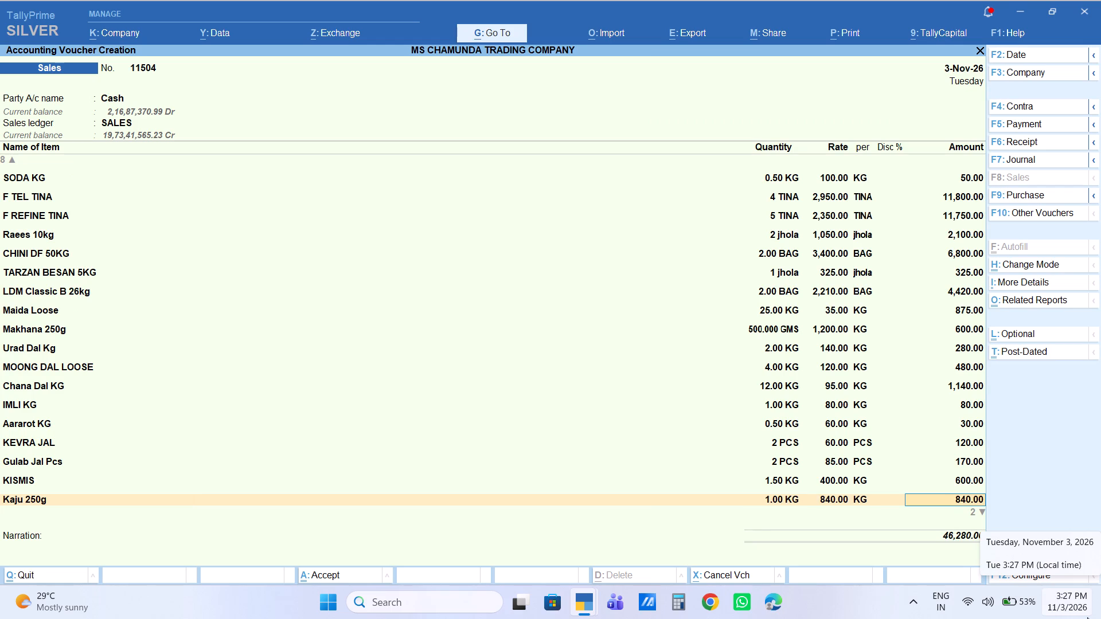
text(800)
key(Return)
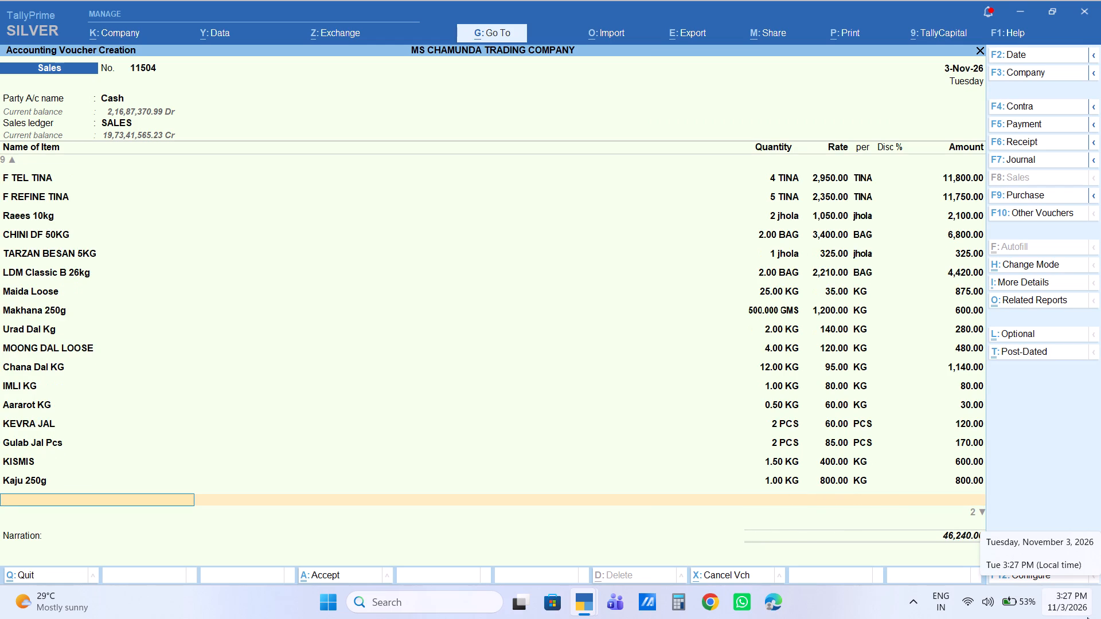
Add the item Posta Dana with a quantity of 0.5 KG, accepting its prefilled rate and amount.
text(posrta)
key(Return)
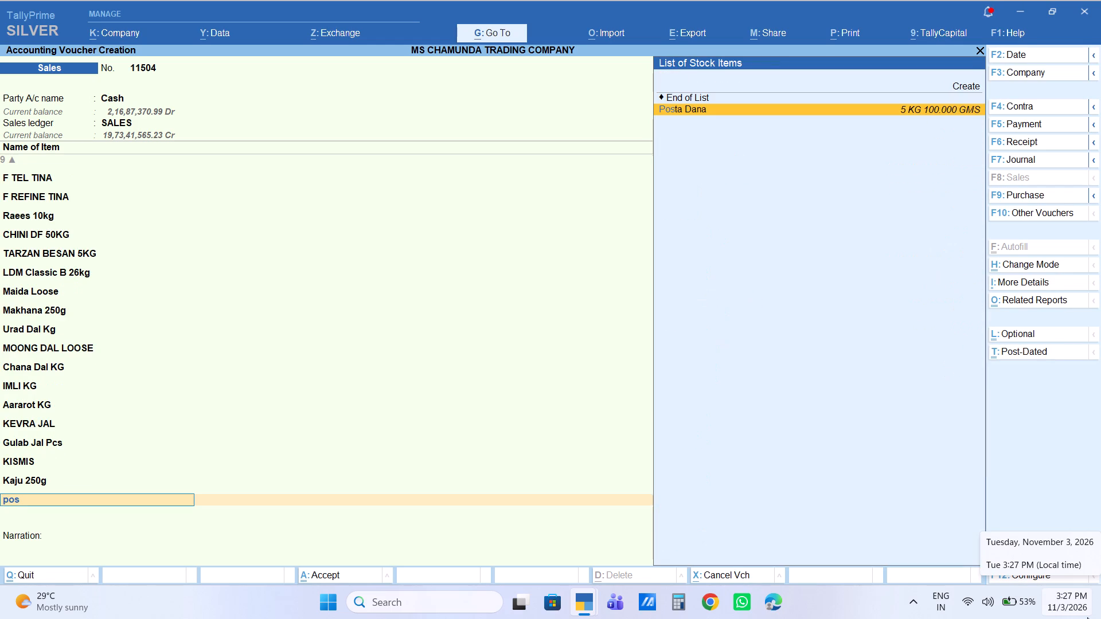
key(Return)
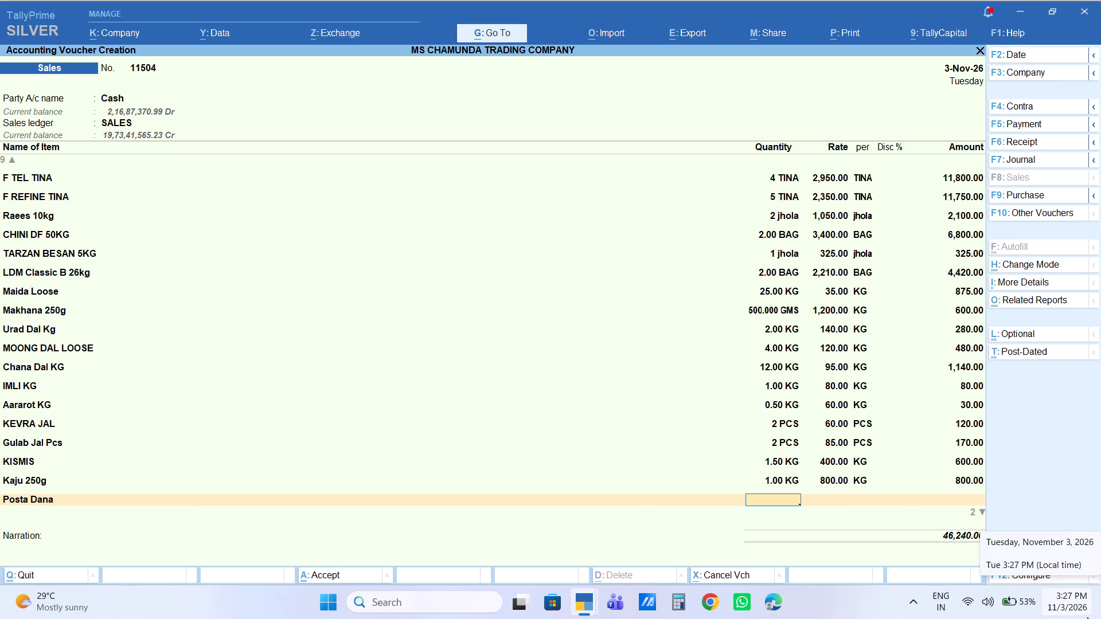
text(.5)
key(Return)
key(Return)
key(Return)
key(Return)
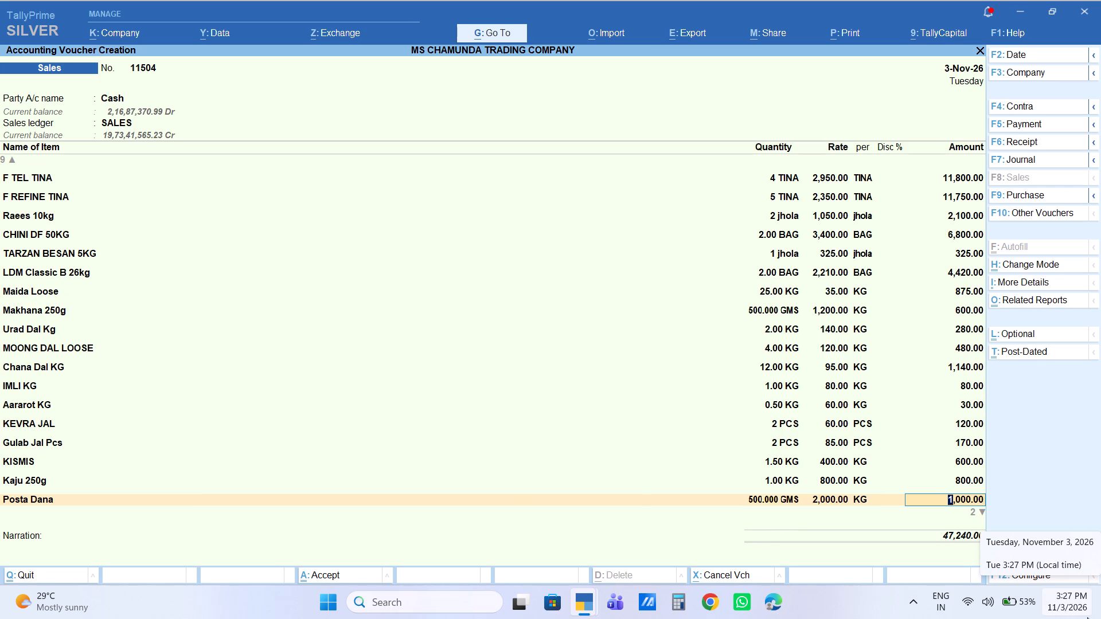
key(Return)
Add the item M Kitchen 100g Pcs with a quantity of 8 PCS and set its amount to 720.
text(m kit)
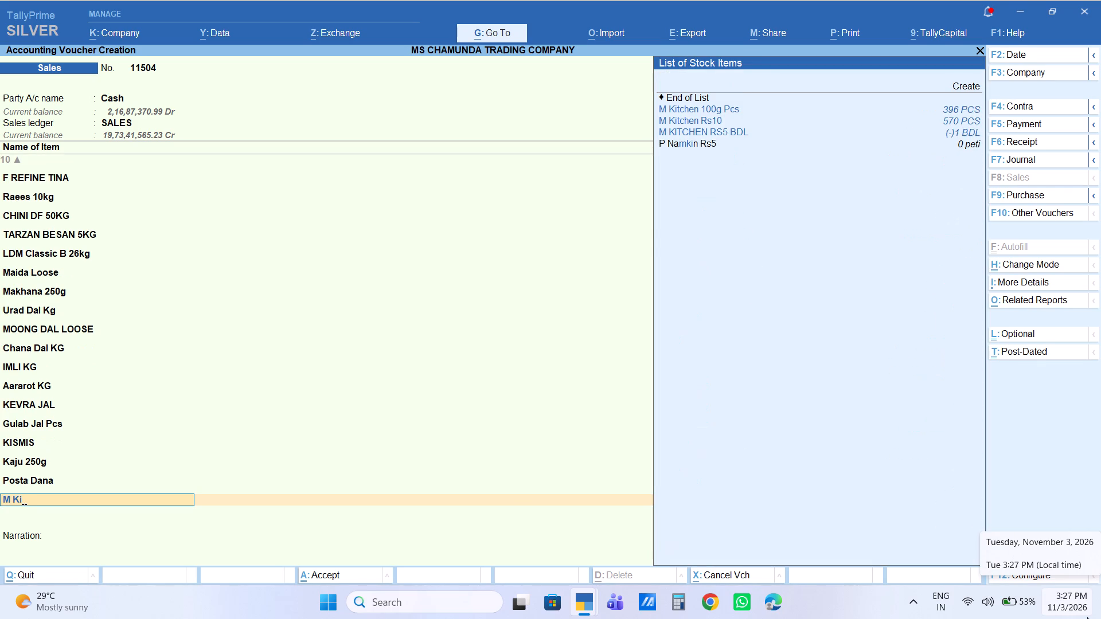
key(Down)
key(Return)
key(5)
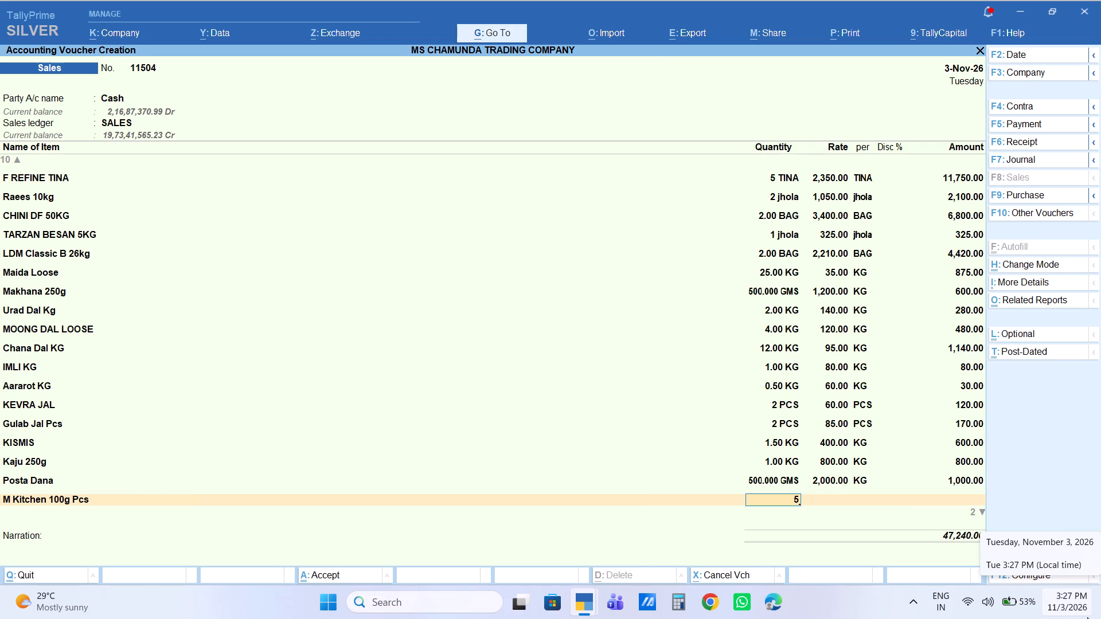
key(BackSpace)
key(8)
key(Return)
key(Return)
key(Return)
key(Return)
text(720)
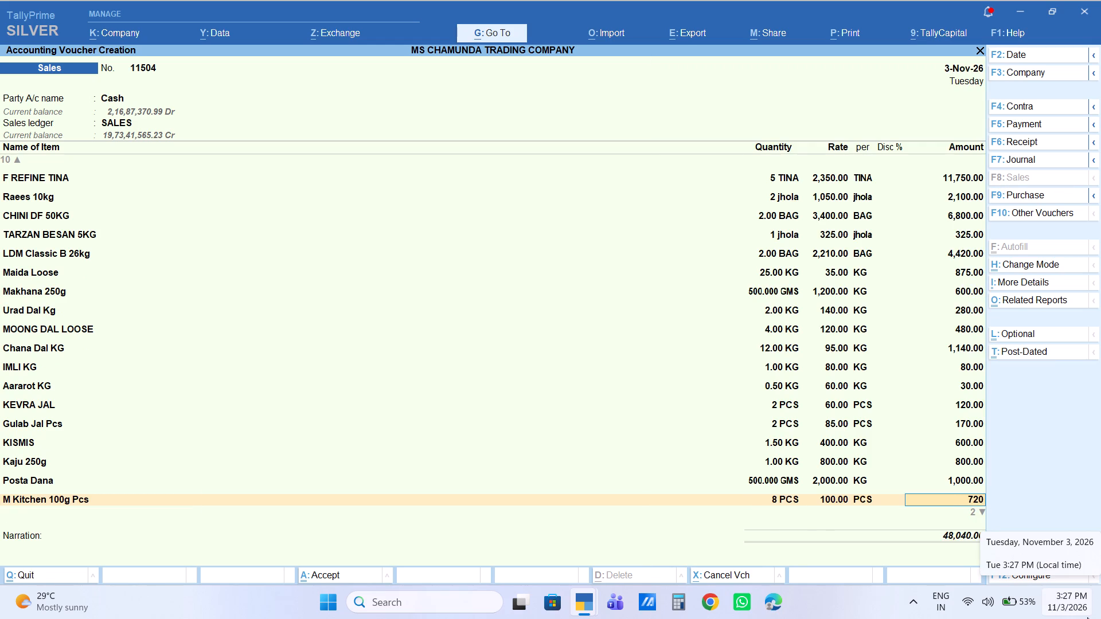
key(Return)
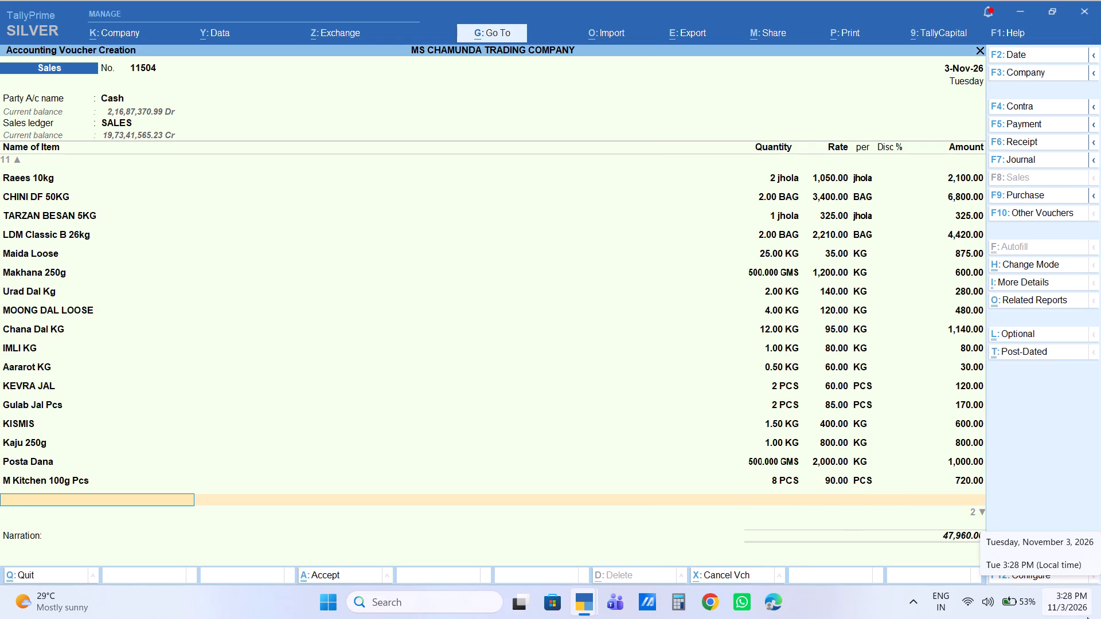
Add the item M PANEER 100G with a quantity of 5 PCS and set its amount to 500.
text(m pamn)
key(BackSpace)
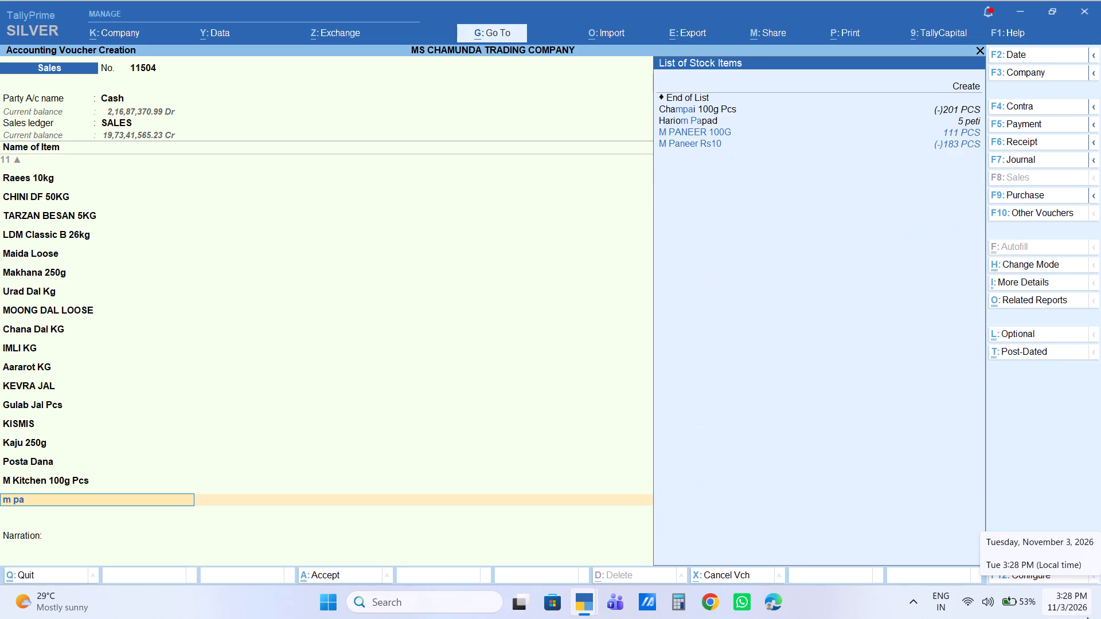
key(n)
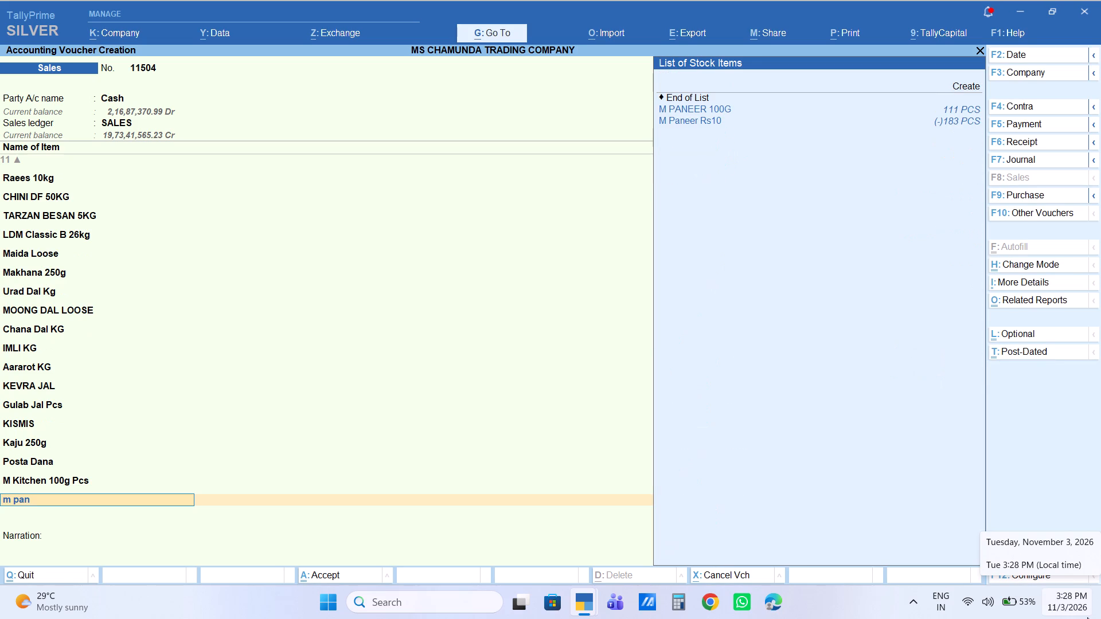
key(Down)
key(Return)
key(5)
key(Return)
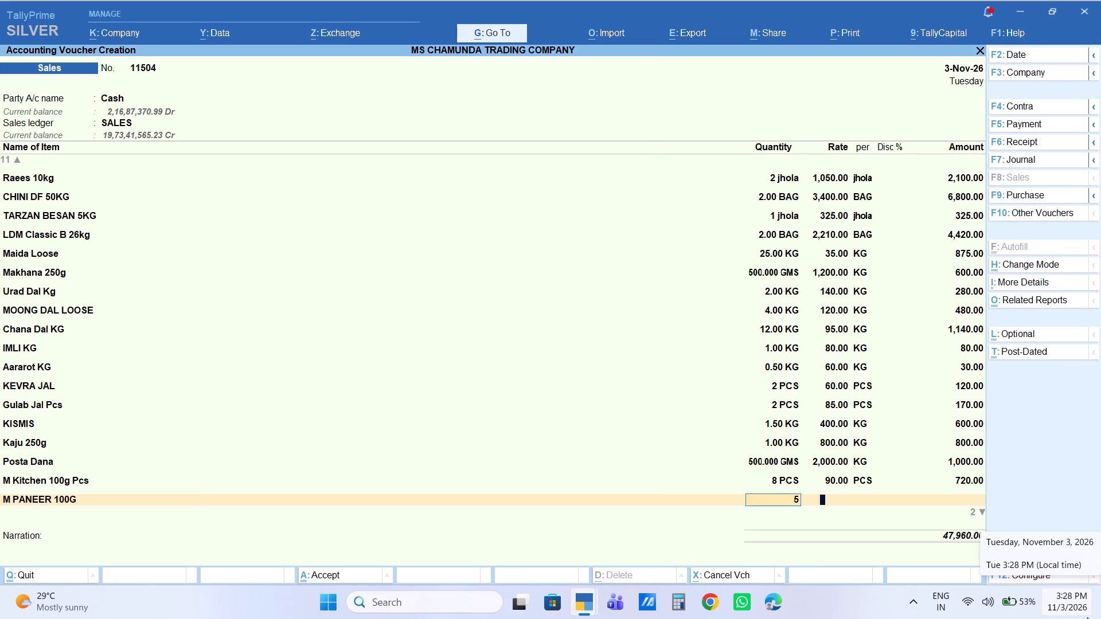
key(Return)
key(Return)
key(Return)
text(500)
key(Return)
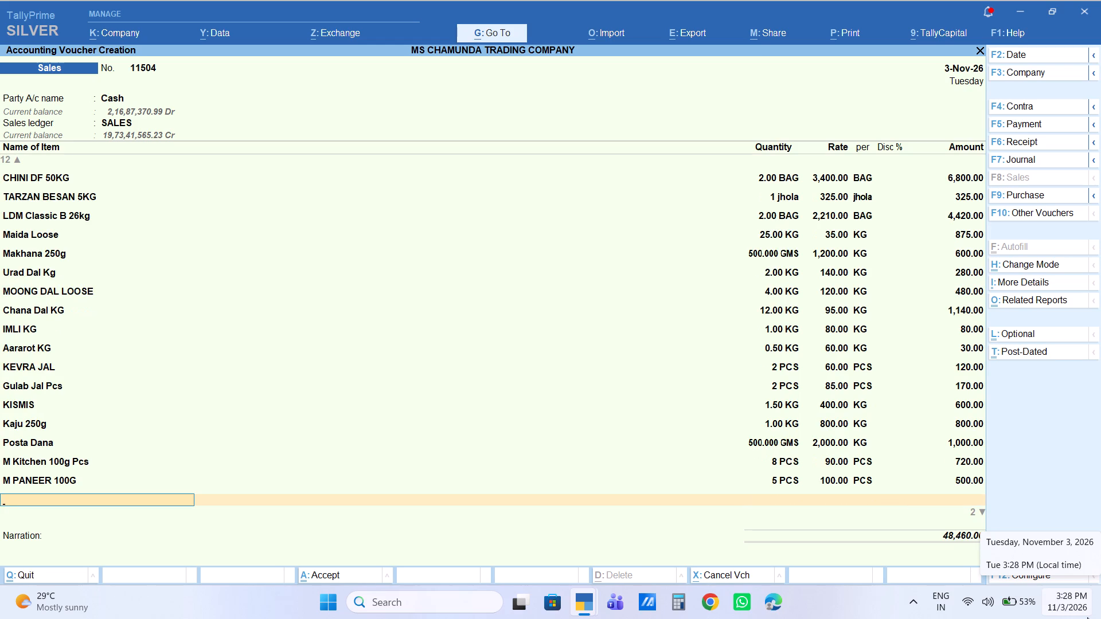
Add the item M Meat 100g Pcs with a quantity of 5 PCS and set its amount to 450.
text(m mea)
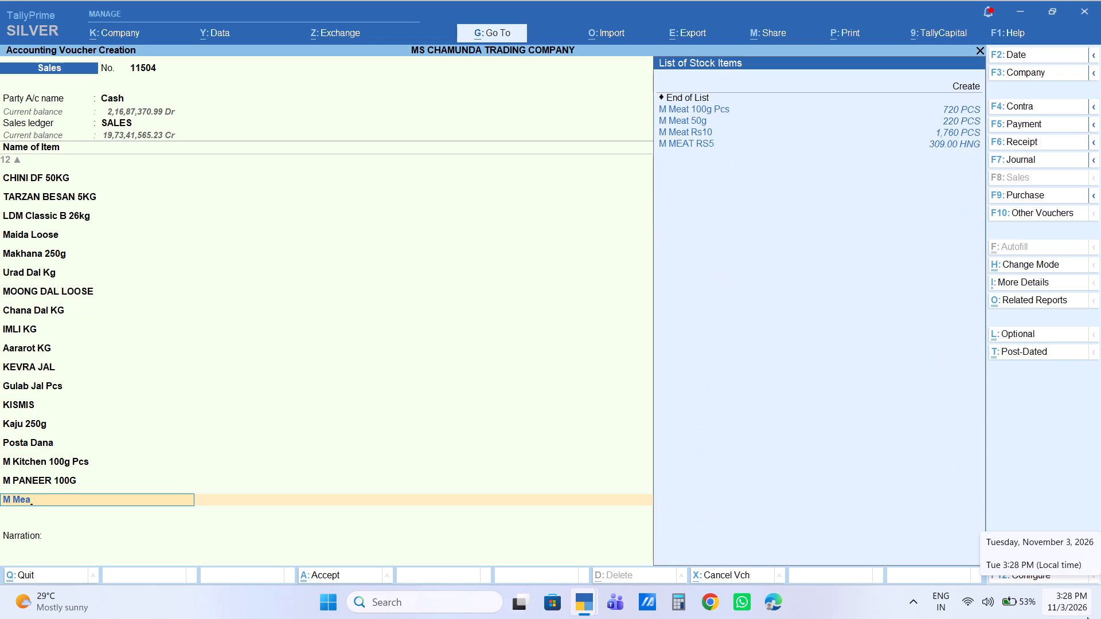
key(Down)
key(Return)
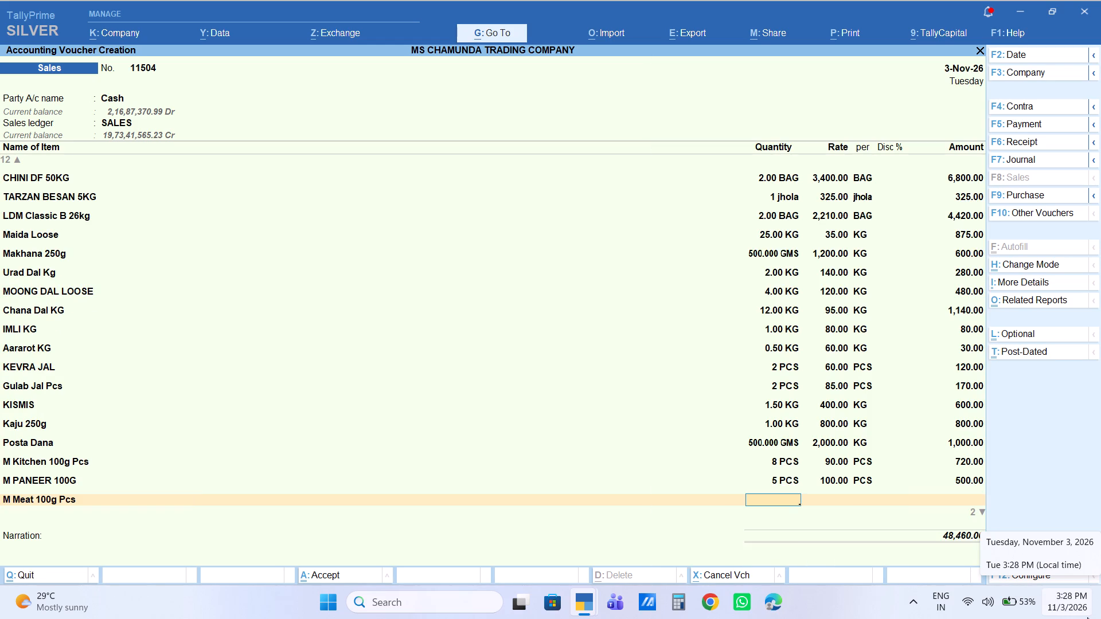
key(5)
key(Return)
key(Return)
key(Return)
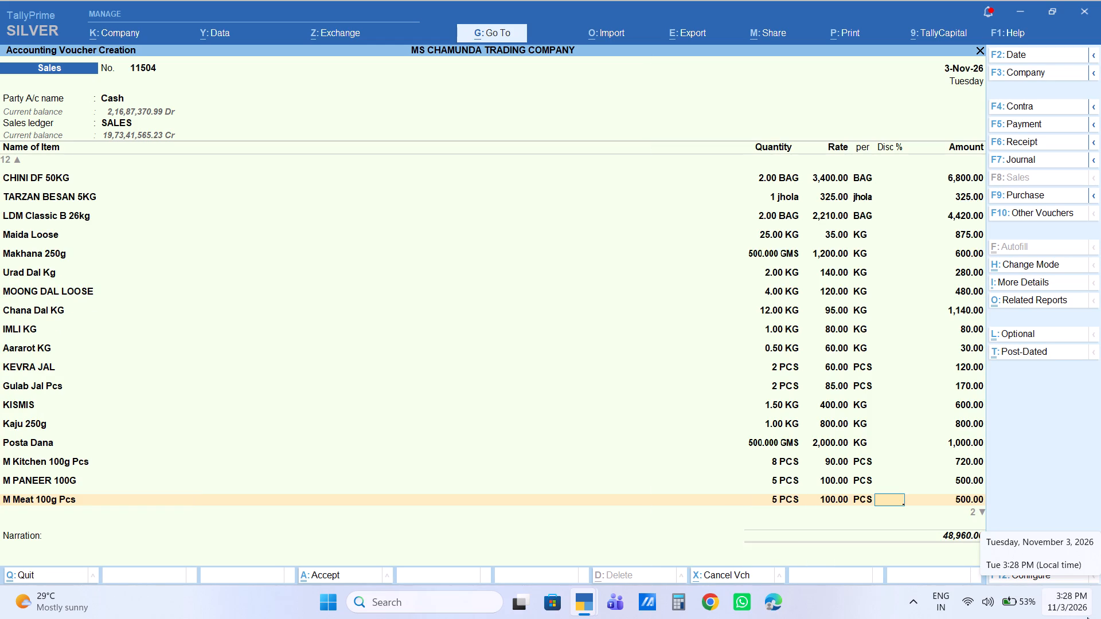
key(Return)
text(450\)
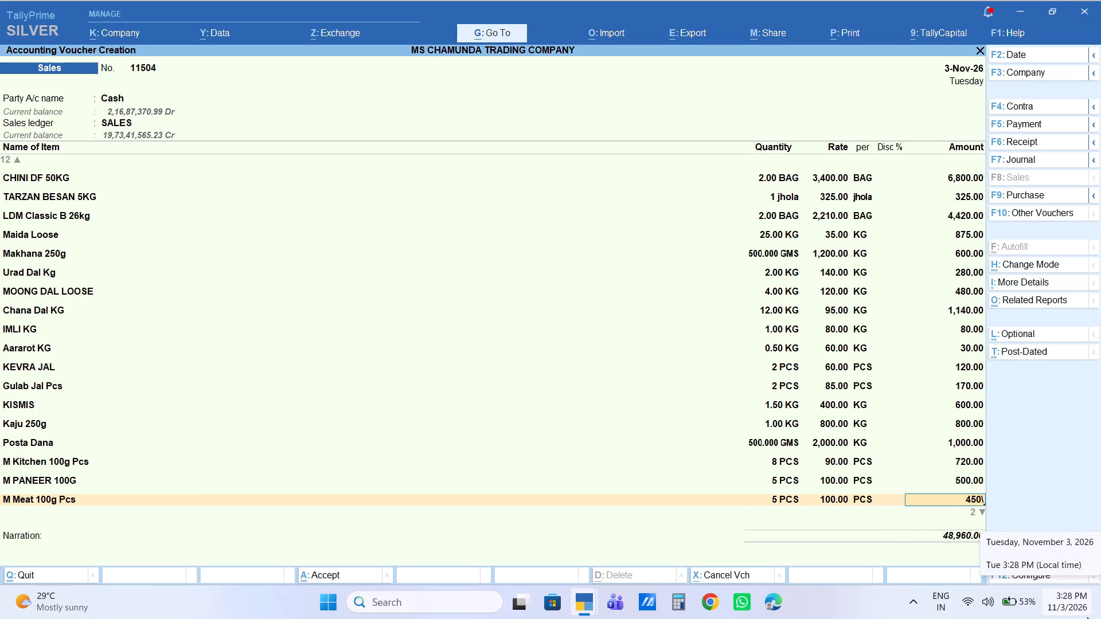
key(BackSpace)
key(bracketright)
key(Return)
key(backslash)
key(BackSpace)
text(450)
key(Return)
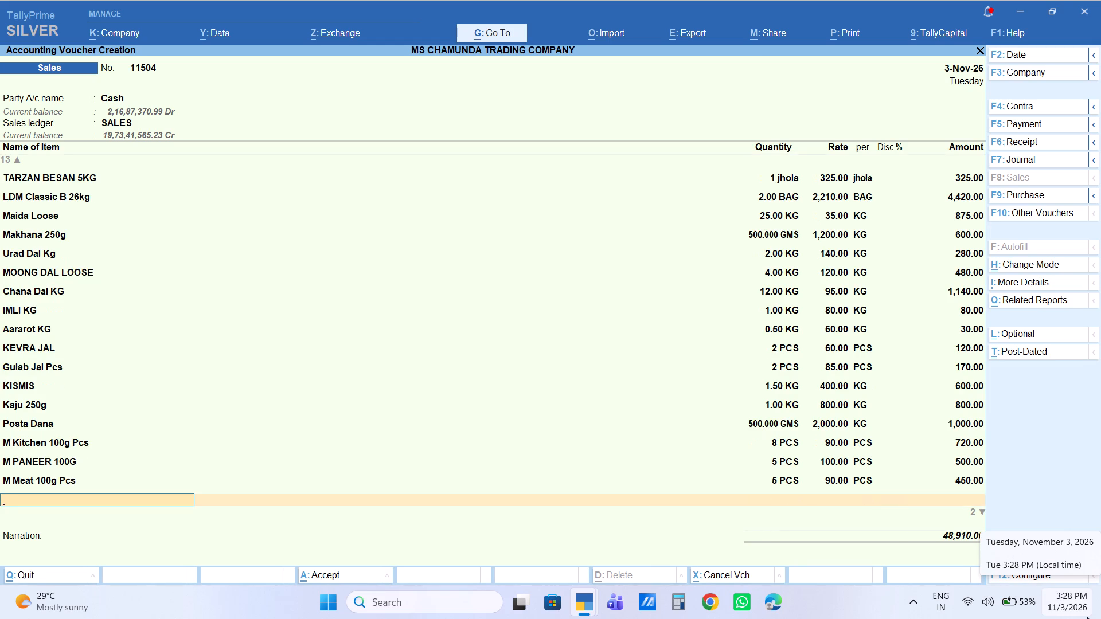
Add the item M Kashmiri 100g Pcs with a quantity of 8 PCS and set its amount to 920.
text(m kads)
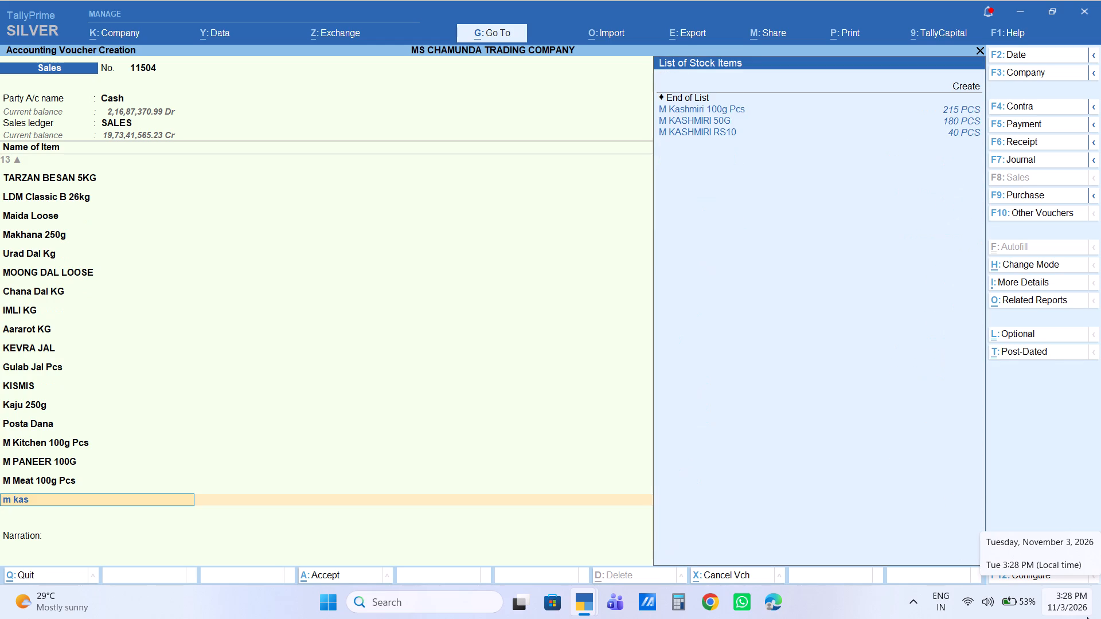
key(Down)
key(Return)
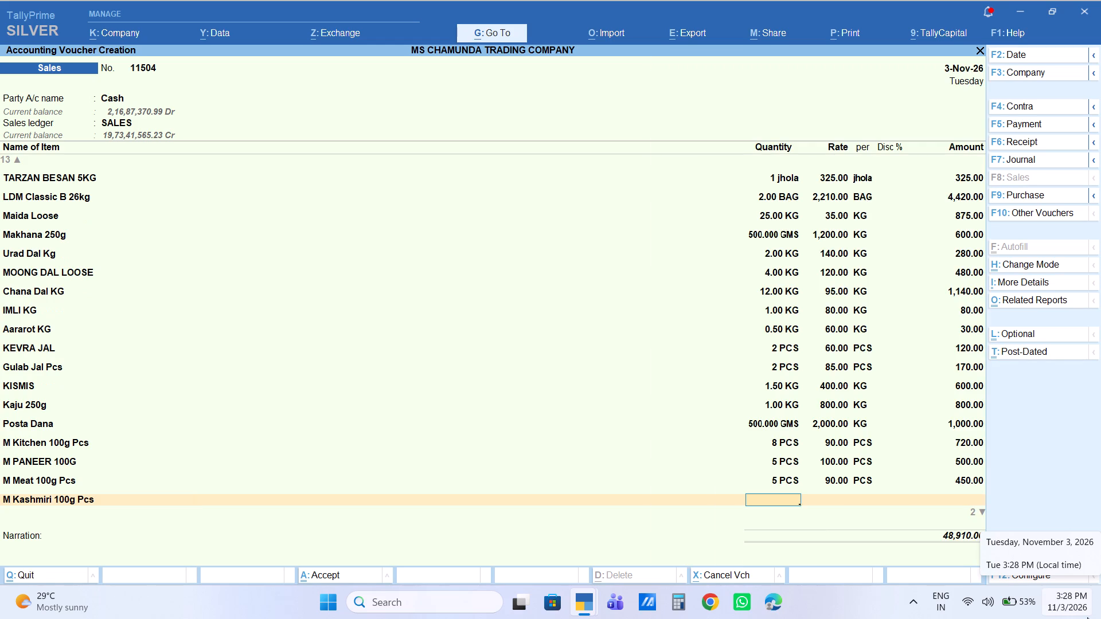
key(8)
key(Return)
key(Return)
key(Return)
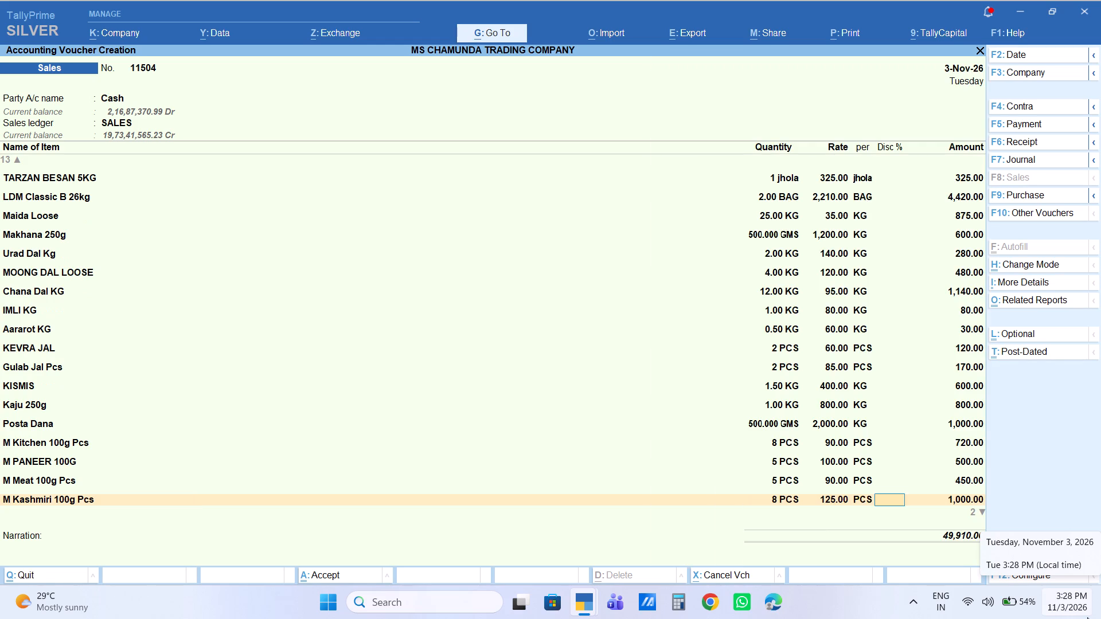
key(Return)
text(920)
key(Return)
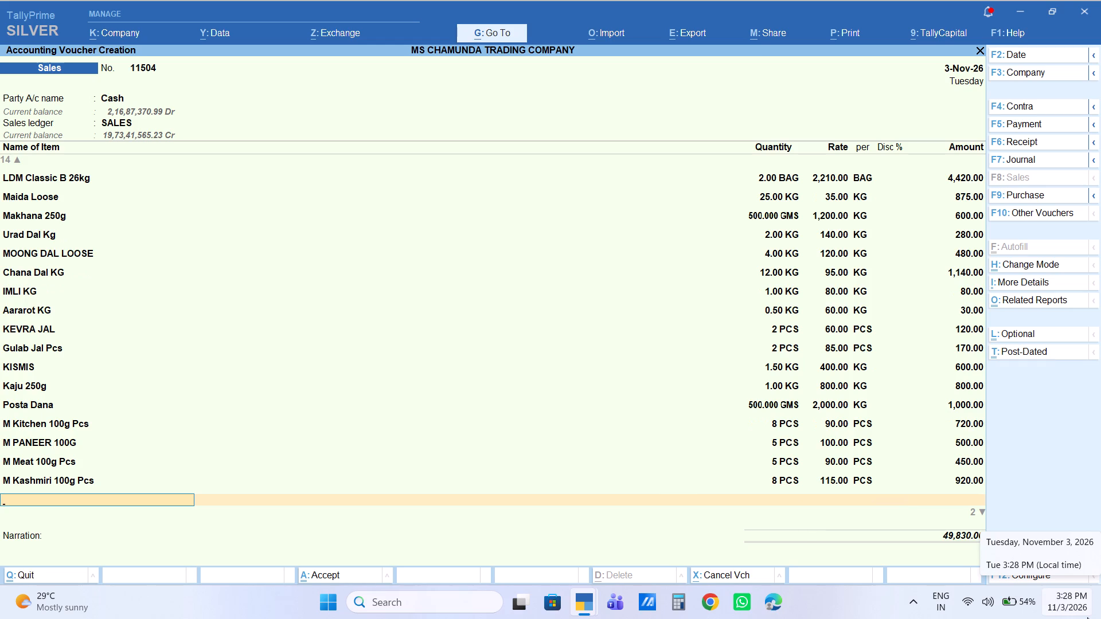
Add the item M Methi 50g Pcs with a quantity of 10 PCS and set its amount to 500.
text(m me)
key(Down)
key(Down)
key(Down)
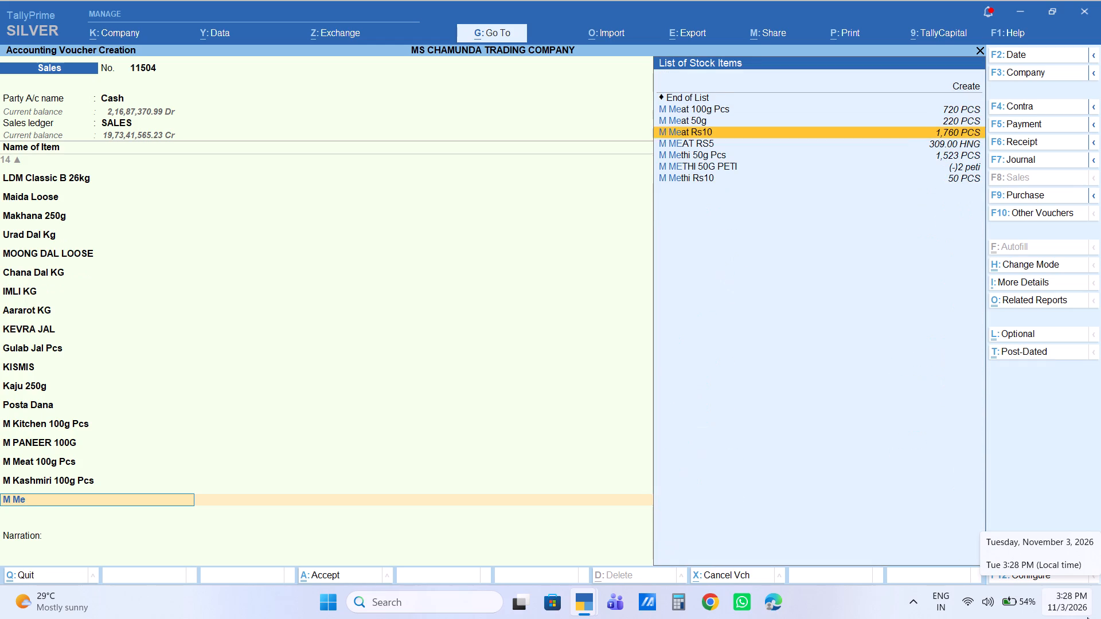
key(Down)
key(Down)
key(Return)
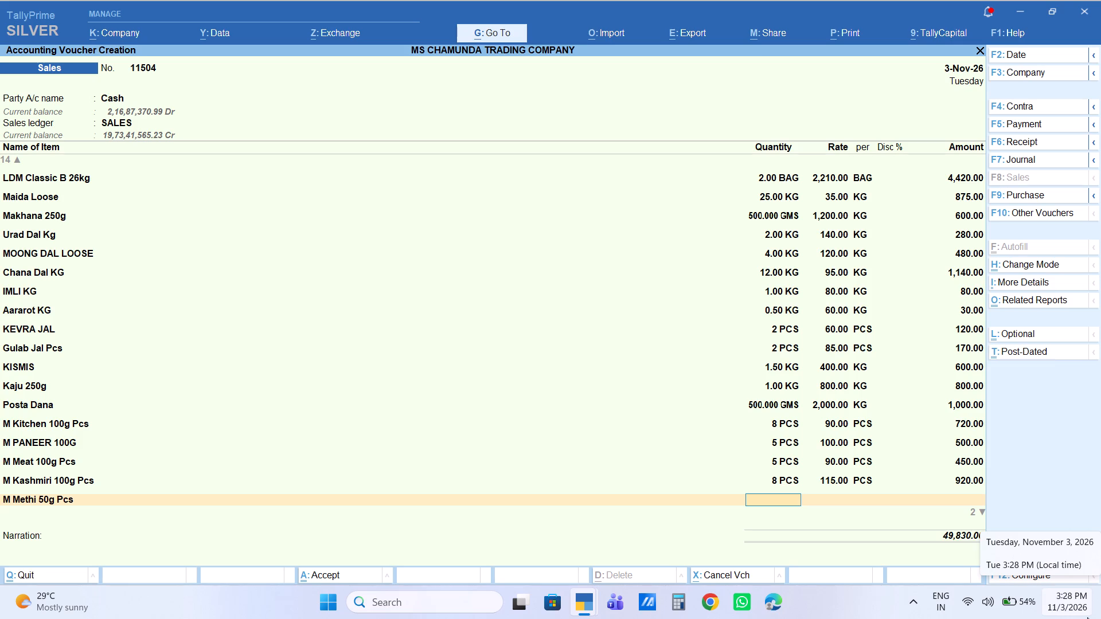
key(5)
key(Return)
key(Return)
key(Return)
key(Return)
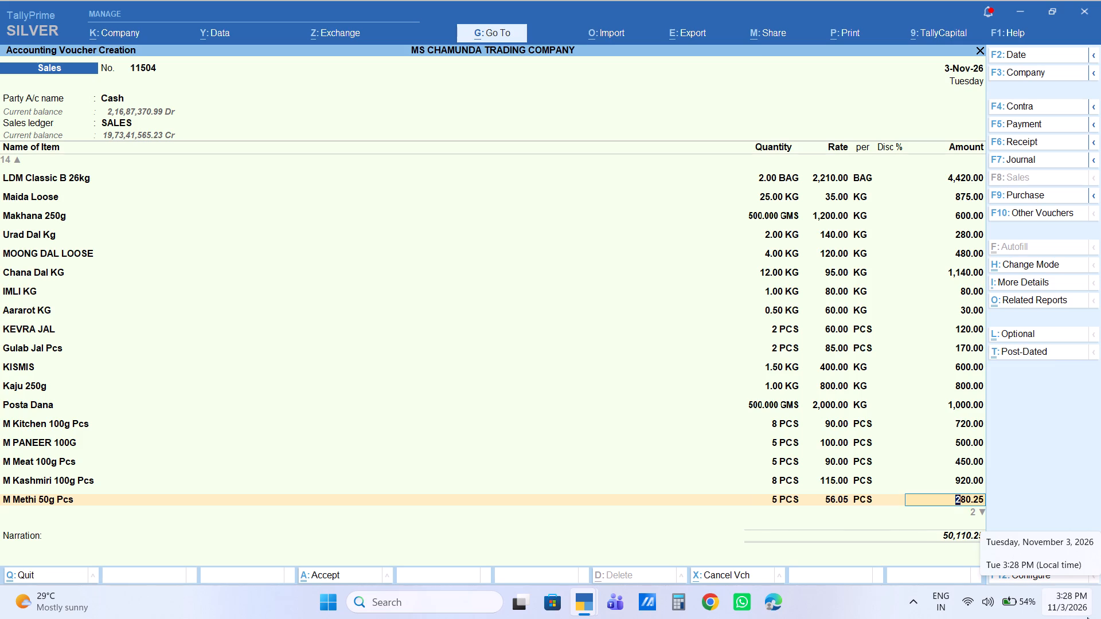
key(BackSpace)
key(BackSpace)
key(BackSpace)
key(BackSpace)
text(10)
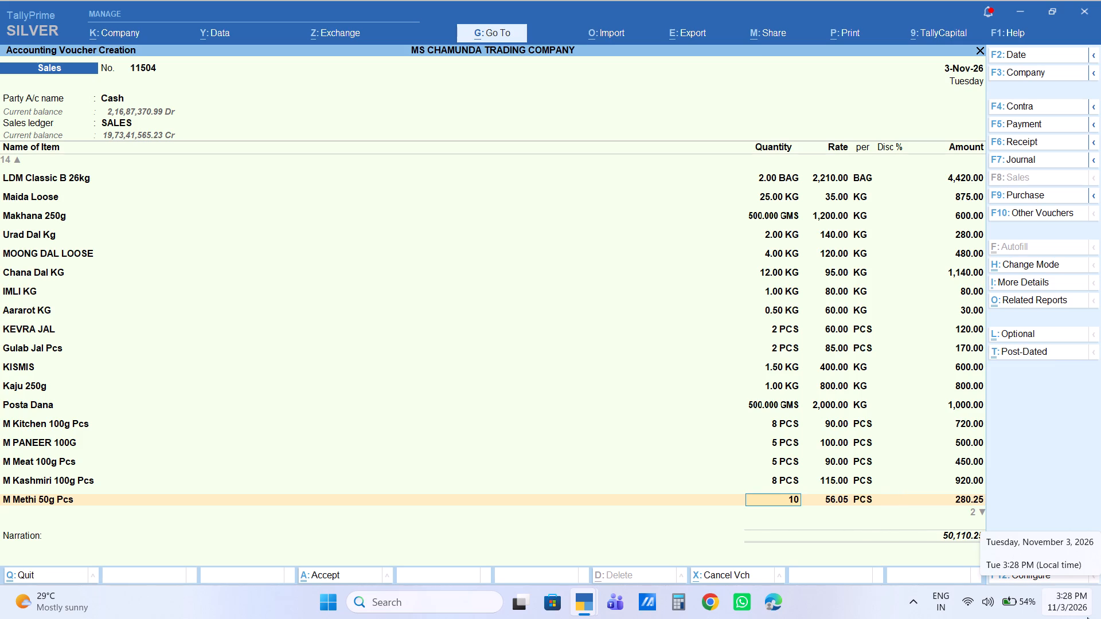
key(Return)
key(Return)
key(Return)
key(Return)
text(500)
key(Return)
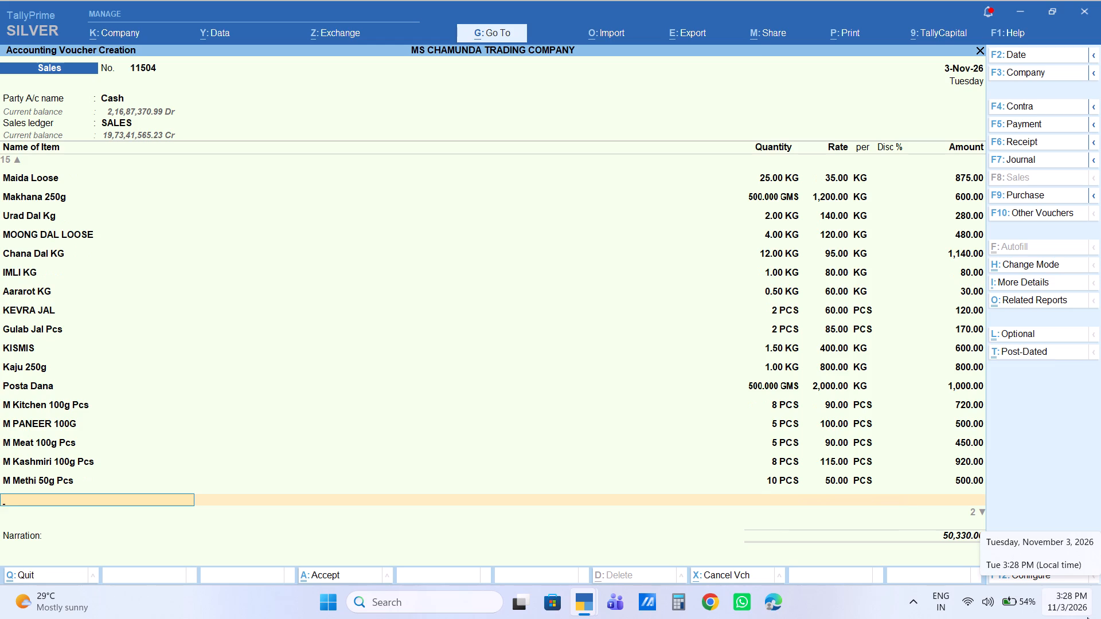
Add the item Star Phool with a quantity of 150 GMS (.15 KG) and set its amount to 300.
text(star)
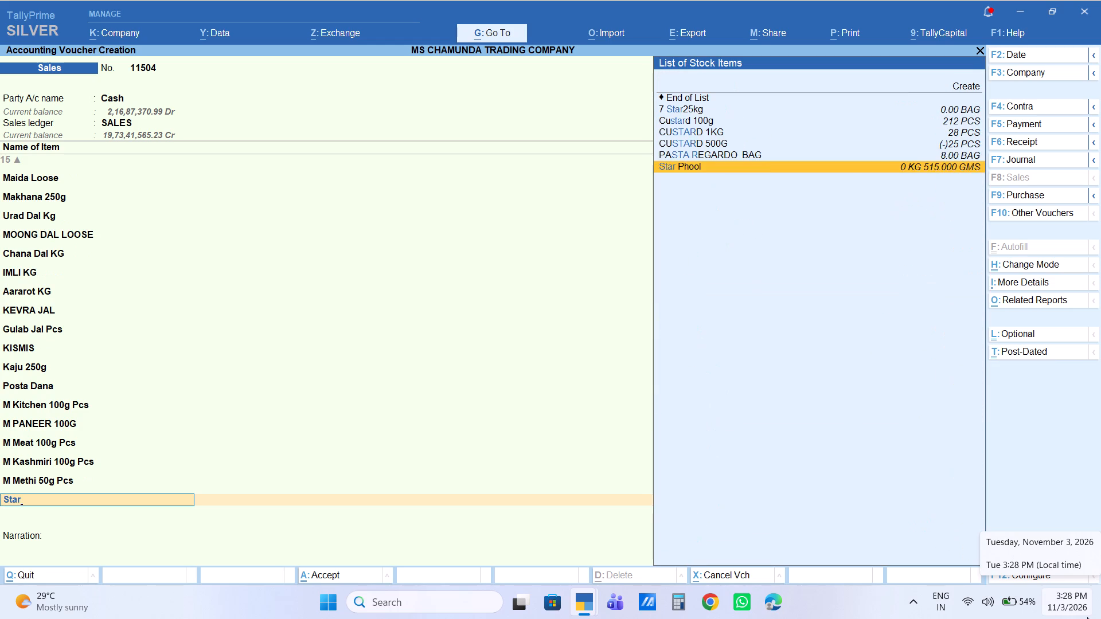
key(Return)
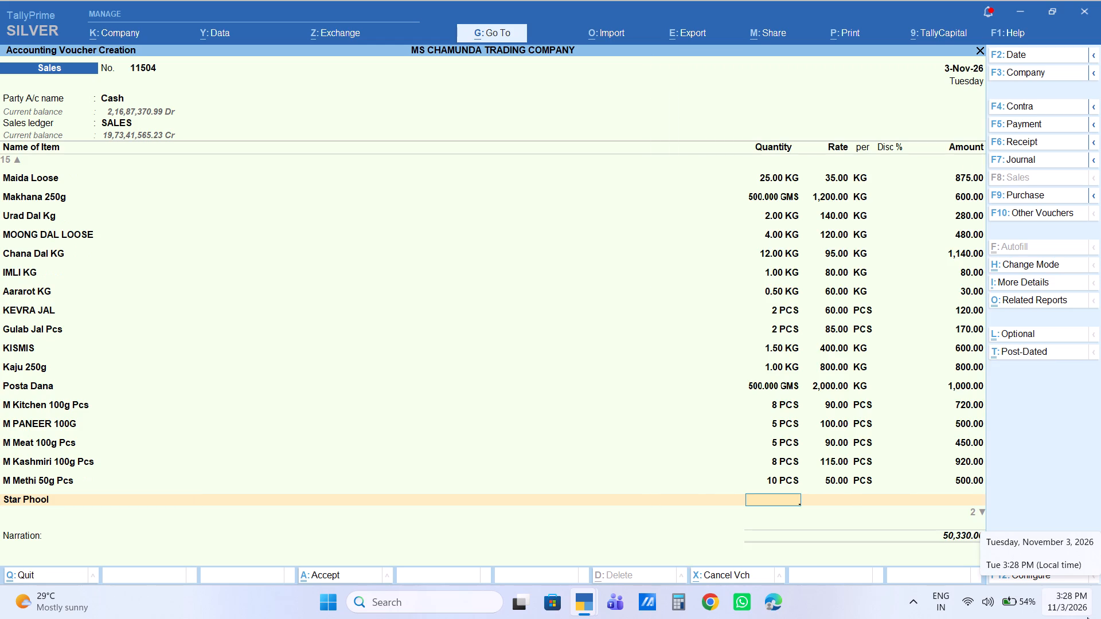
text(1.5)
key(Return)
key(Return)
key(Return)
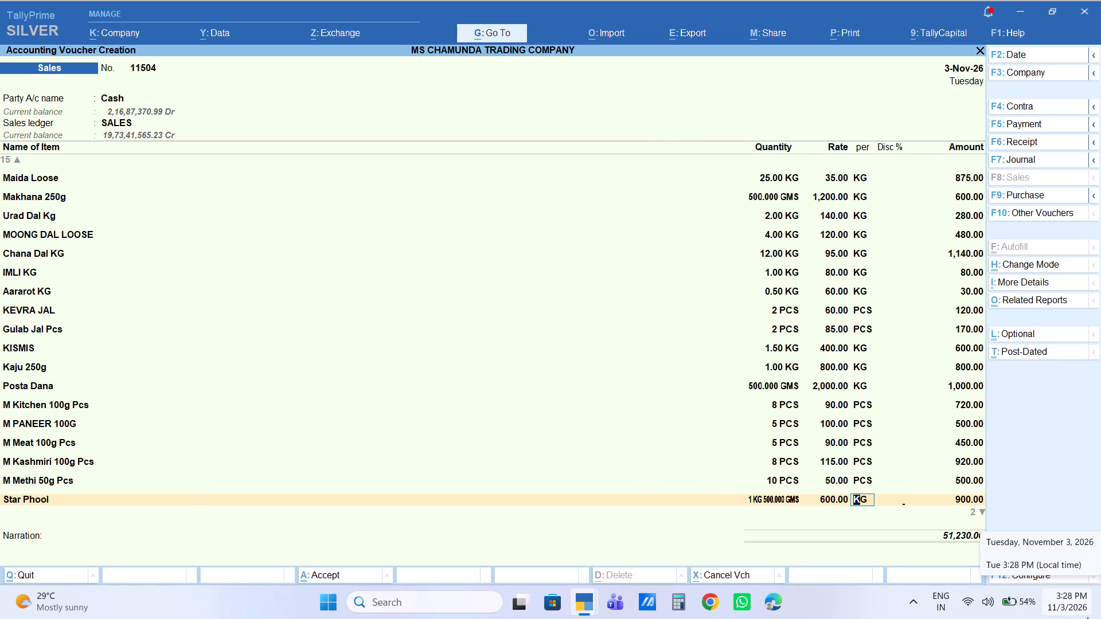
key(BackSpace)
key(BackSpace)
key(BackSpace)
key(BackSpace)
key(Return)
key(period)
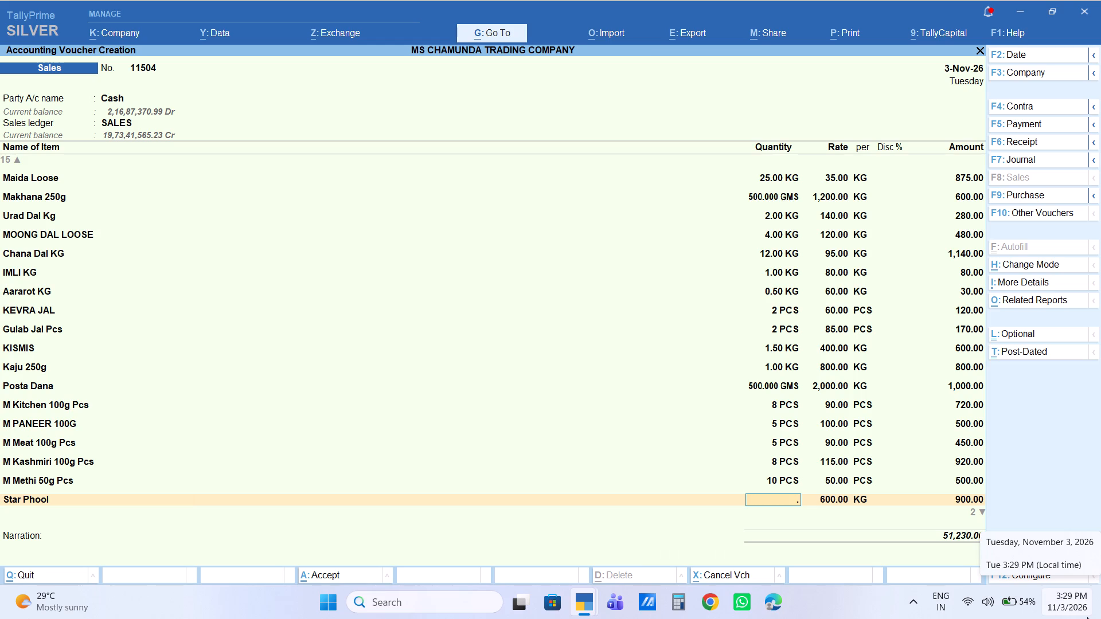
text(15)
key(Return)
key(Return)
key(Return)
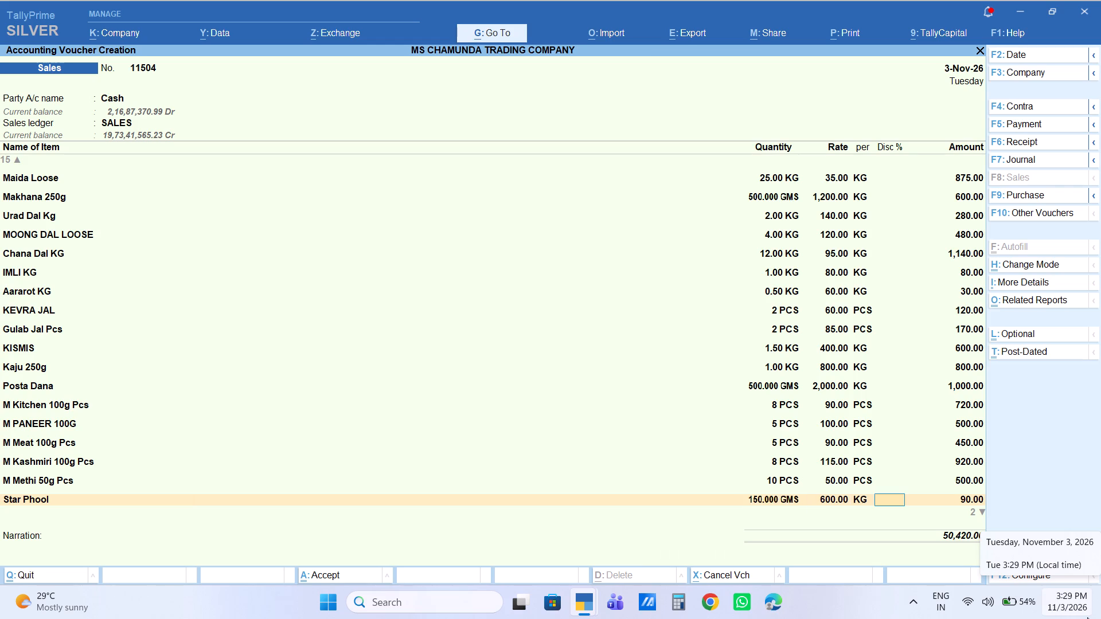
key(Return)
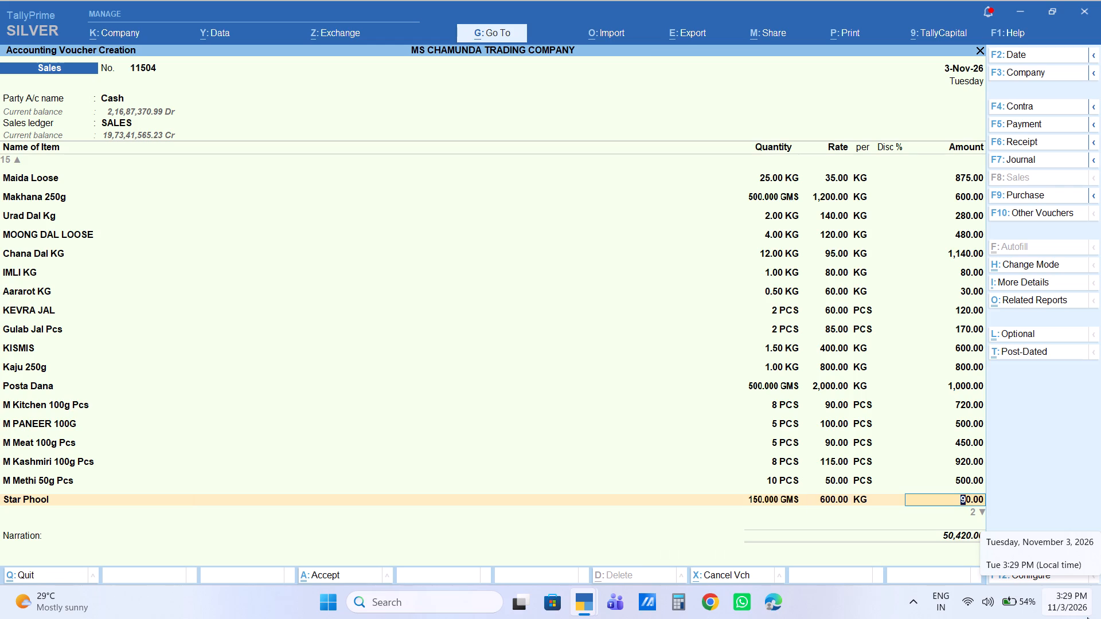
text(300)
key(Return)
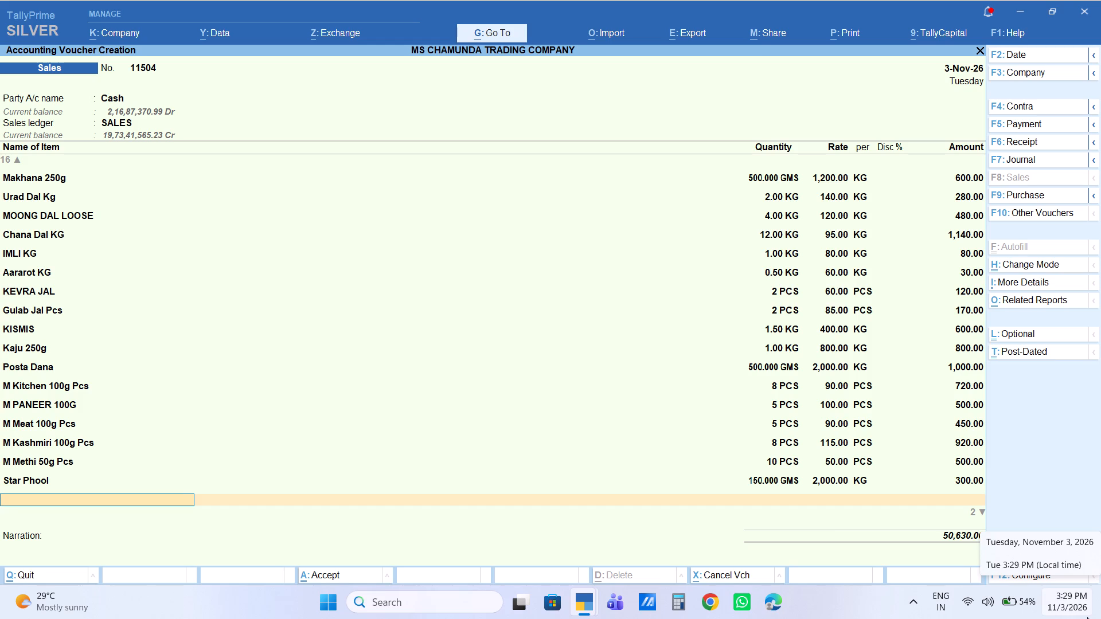
Add the item LAUNG(G) with a quantity of 150 GMS (.15 KG), accepting the default rate and amount.
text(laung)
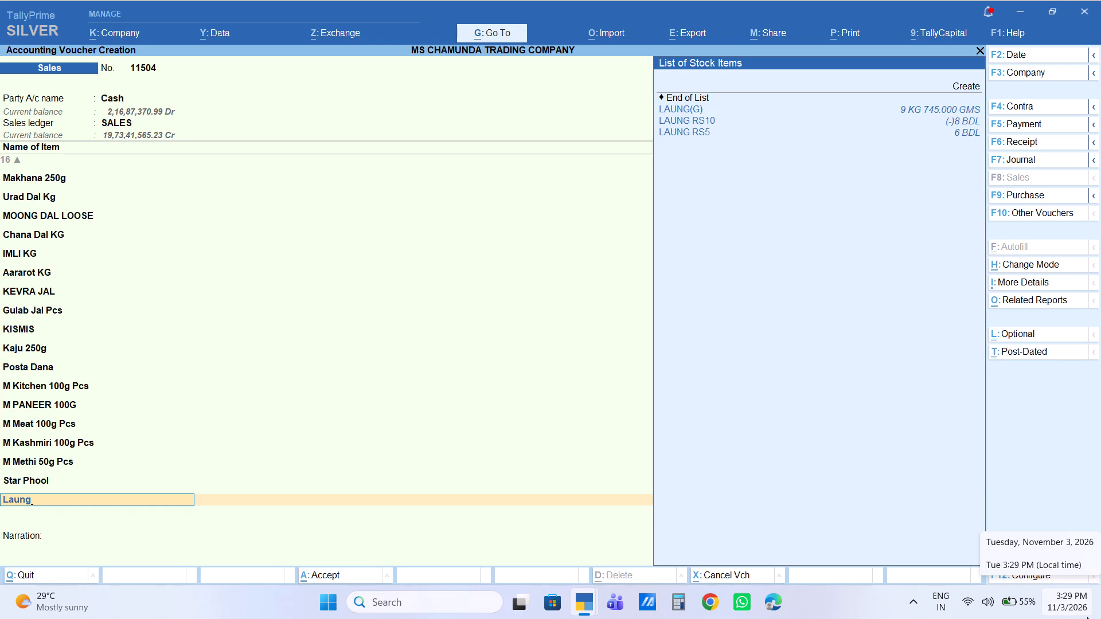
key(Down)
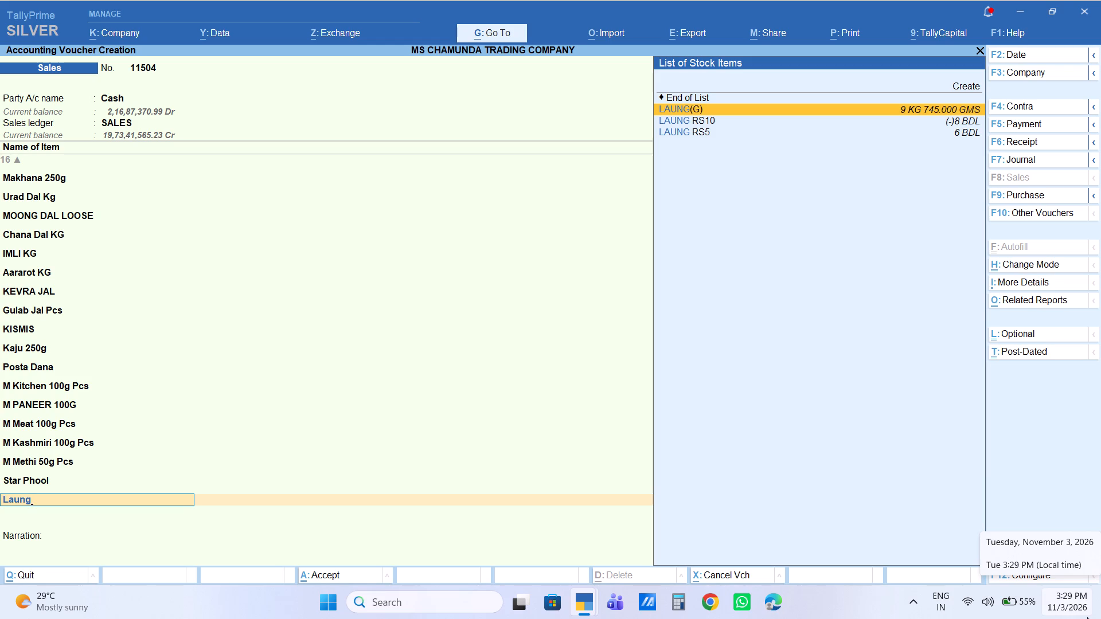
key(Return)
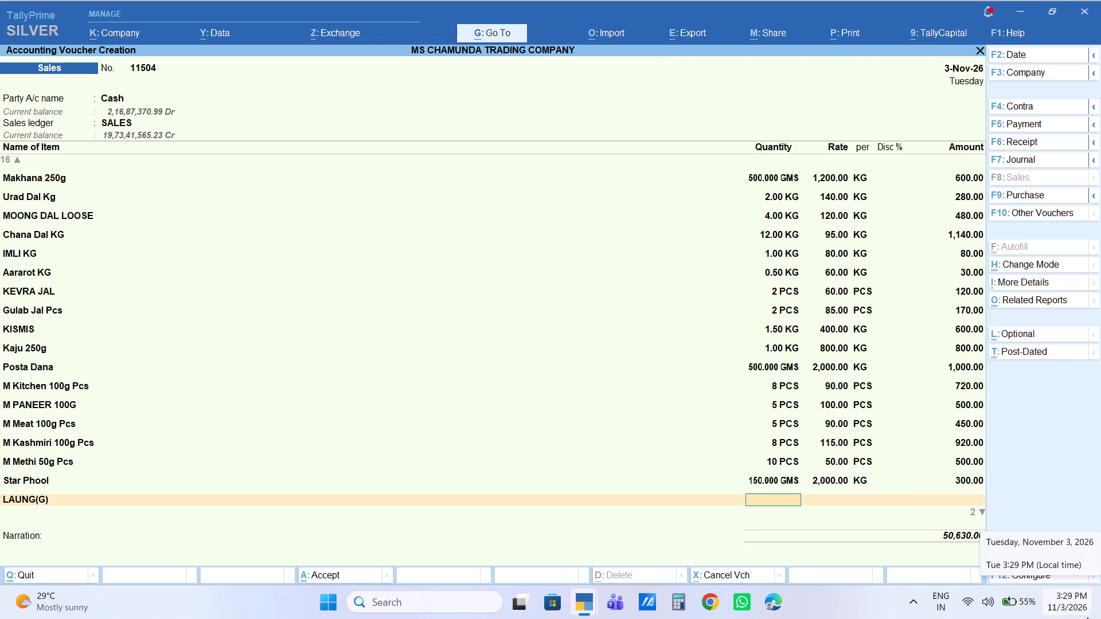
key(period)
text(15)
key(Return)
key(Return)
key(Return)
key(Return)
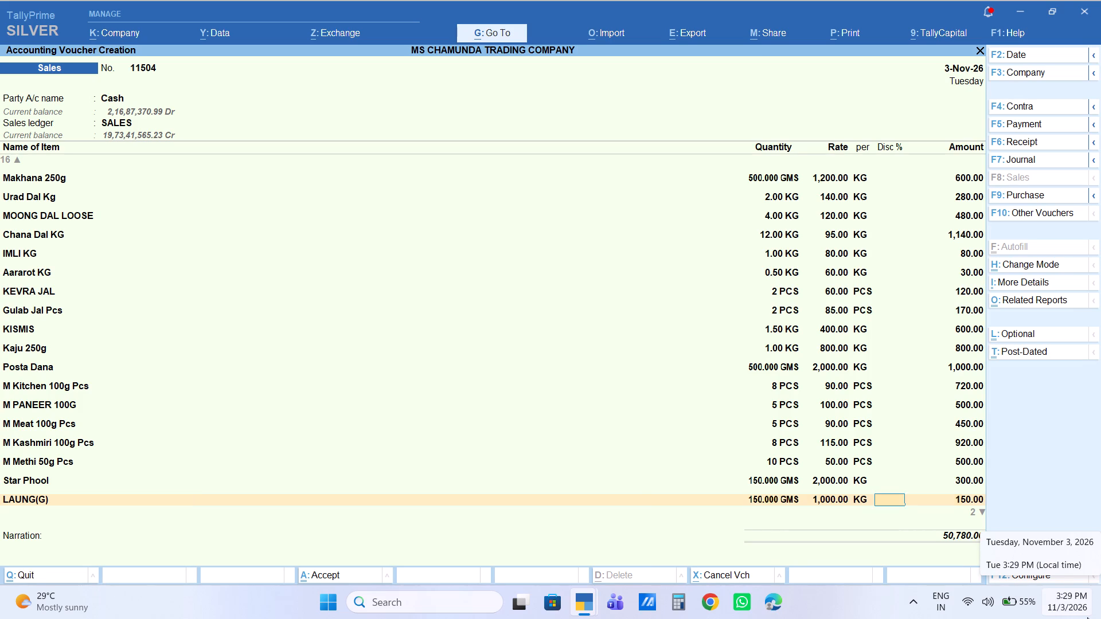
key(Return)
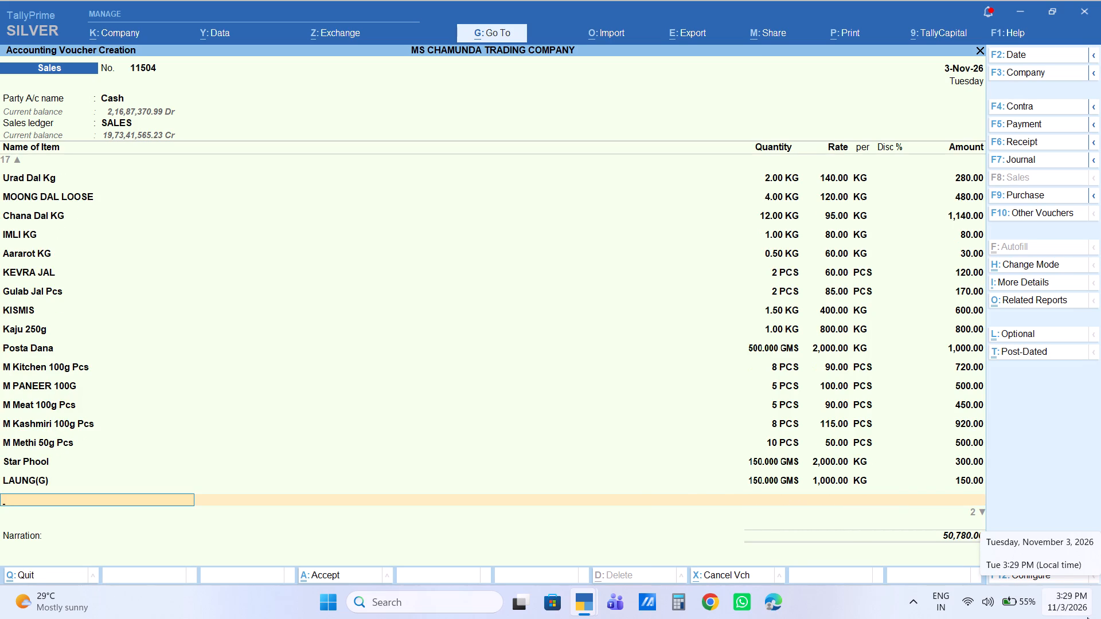
Add the item DALCHINI (G) with a quantity of 200 GMS (.2 KG) and set its amount to 200.
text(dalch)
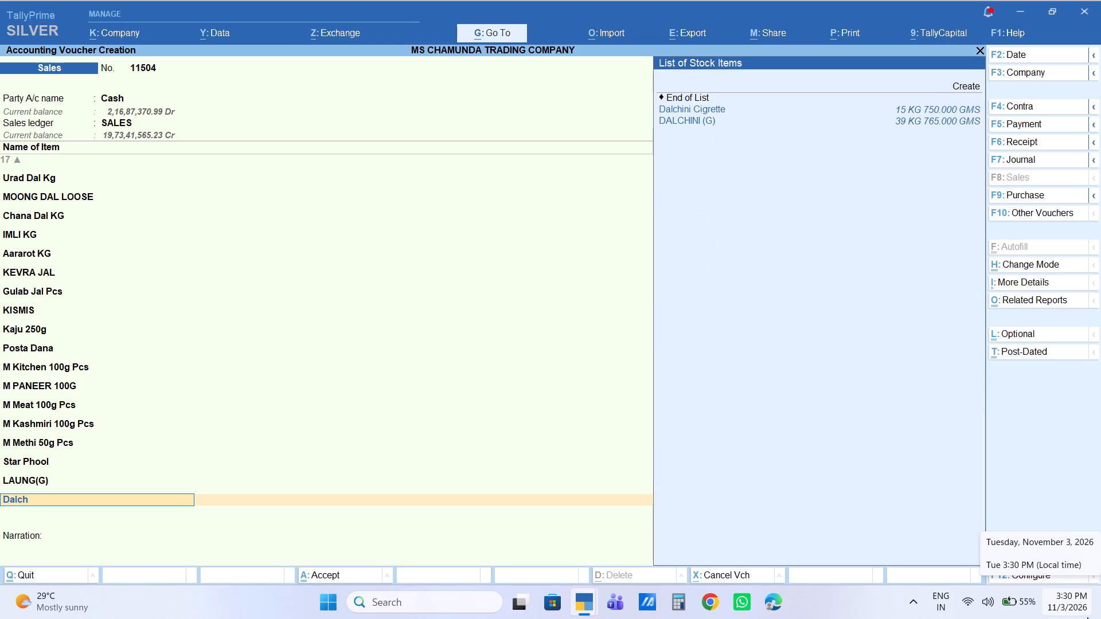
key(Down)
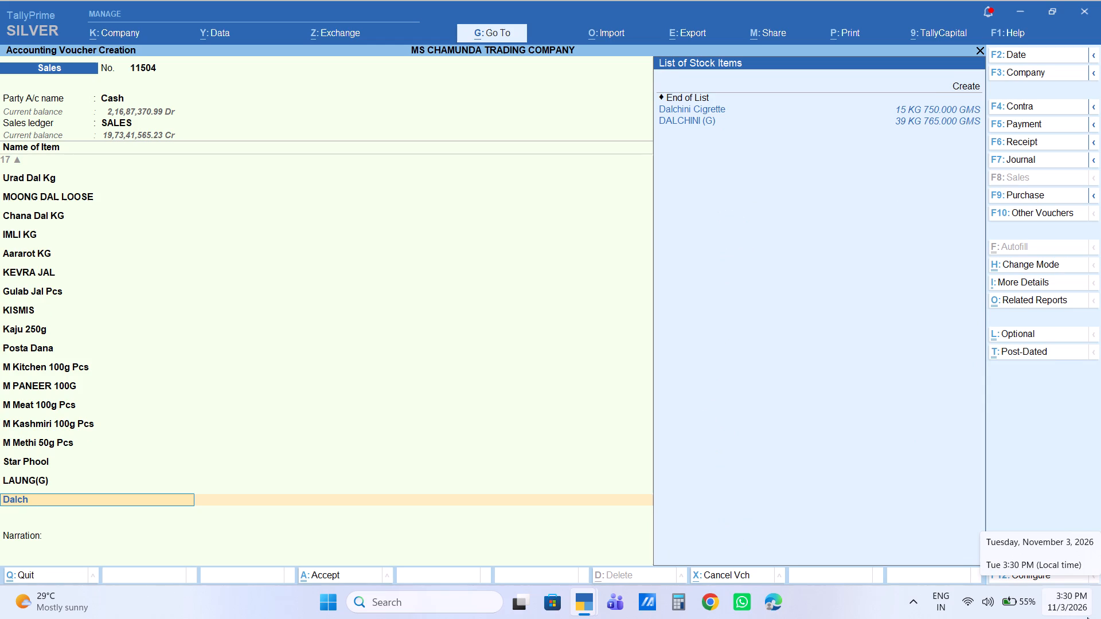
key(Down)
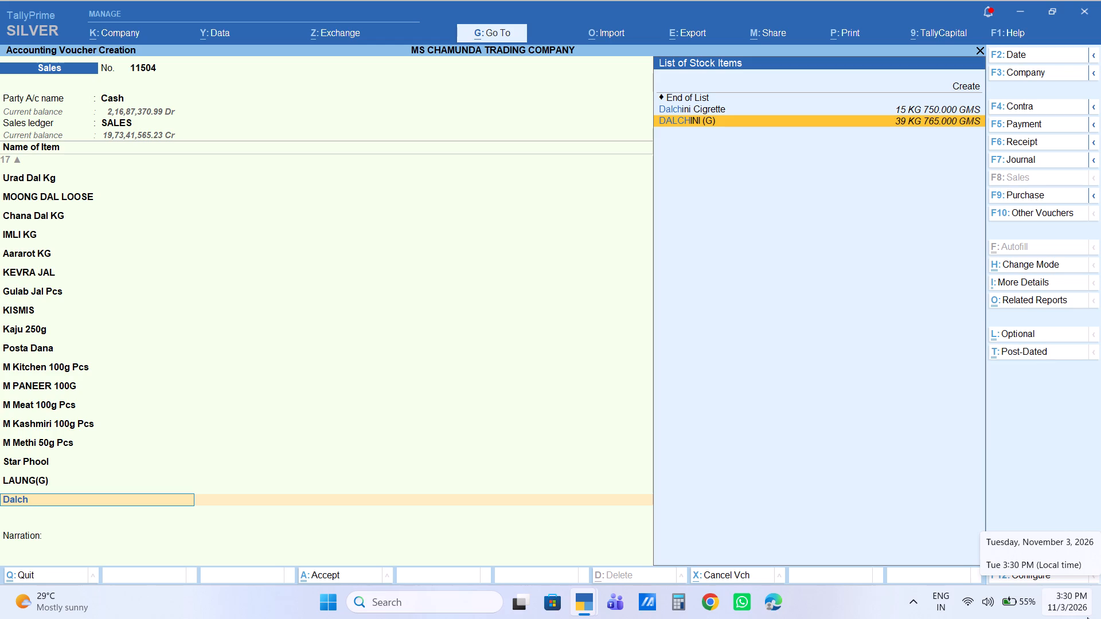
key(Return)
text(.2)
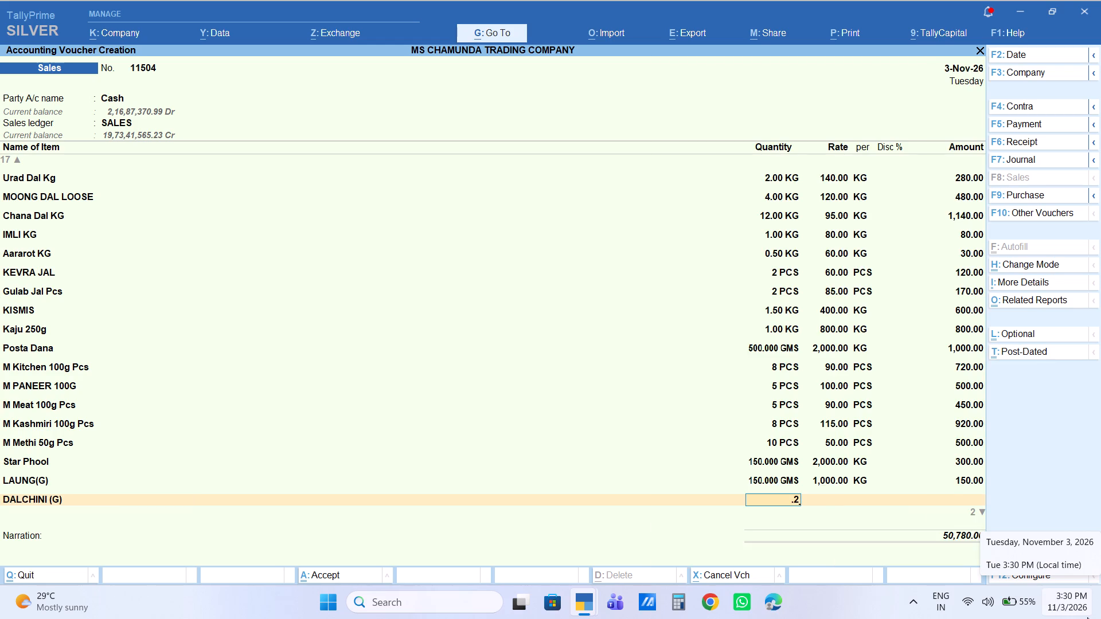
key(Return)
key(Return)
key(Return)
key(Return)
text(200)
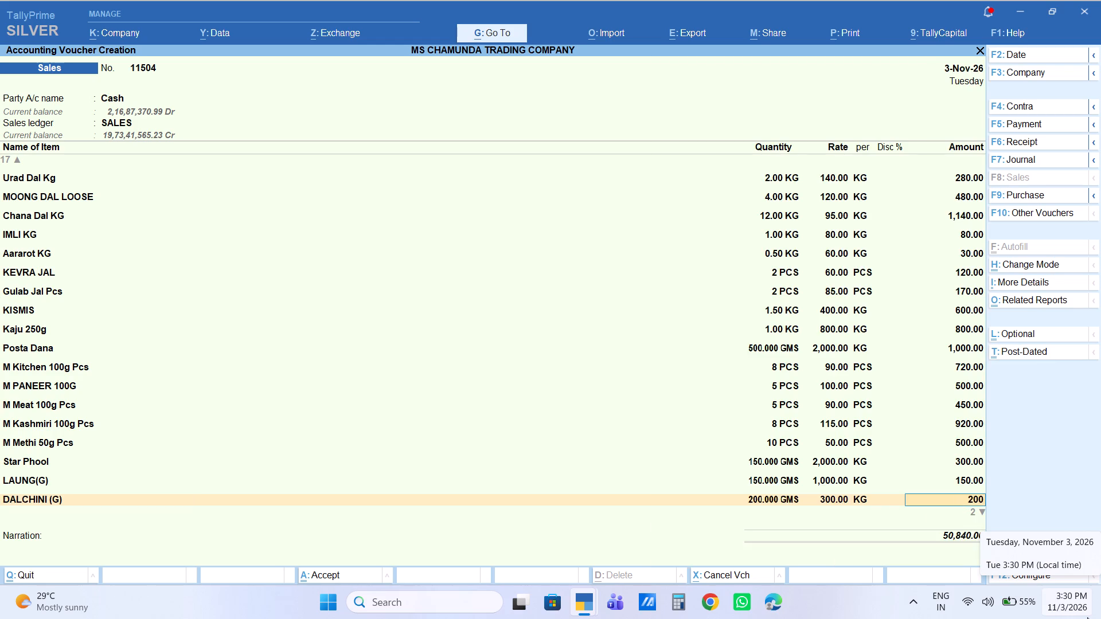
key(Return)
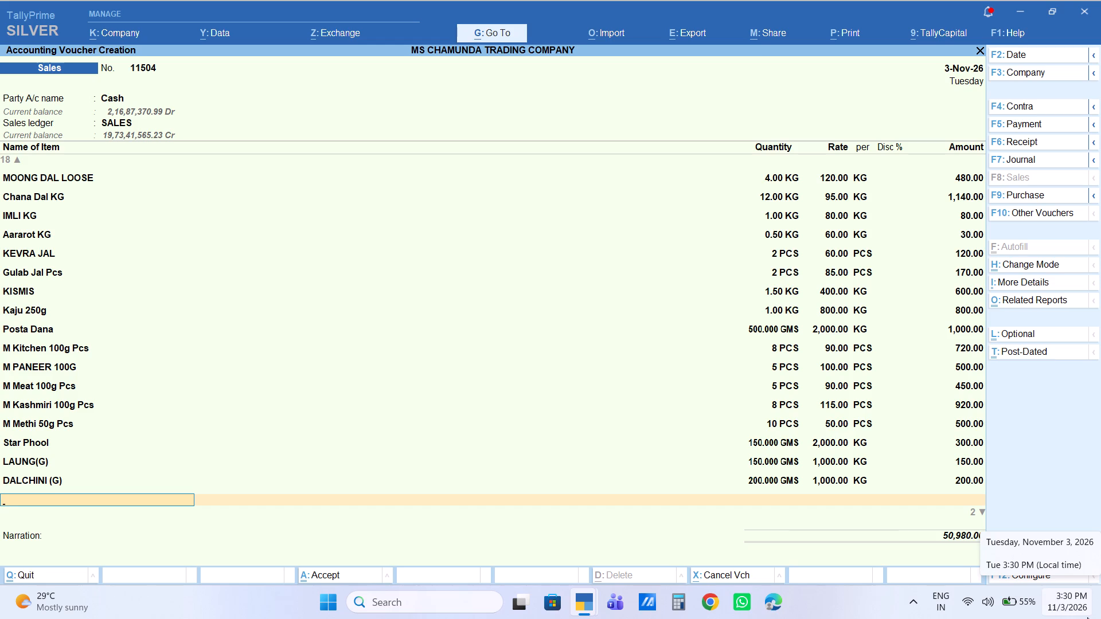
Add the item Javitri (G) with a quantity of 100 GMS (.1 KG) and set its amount to 350.
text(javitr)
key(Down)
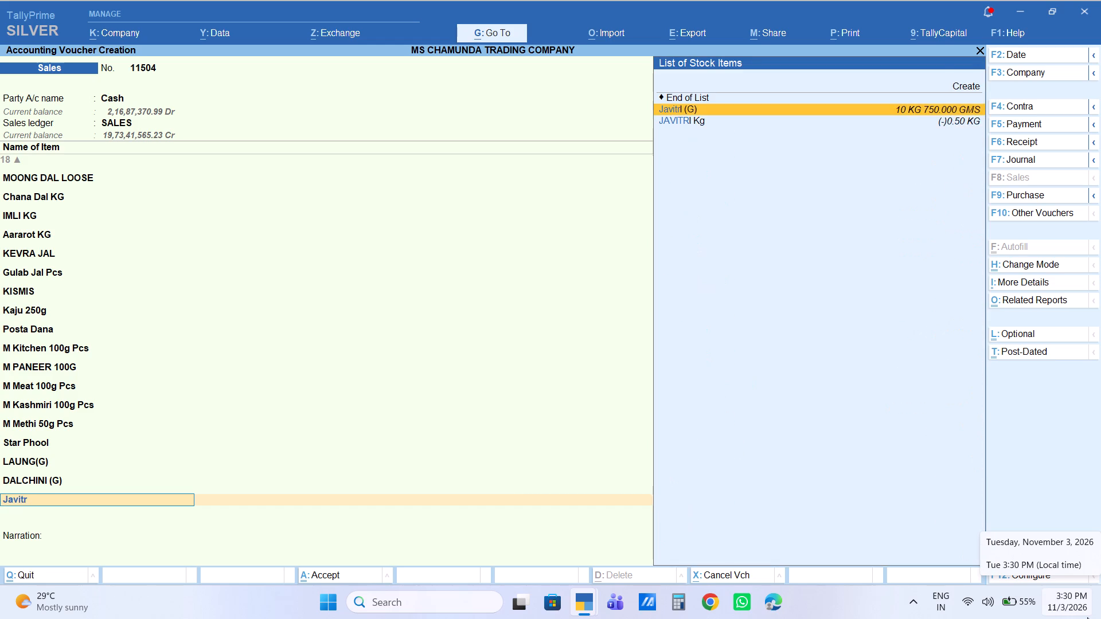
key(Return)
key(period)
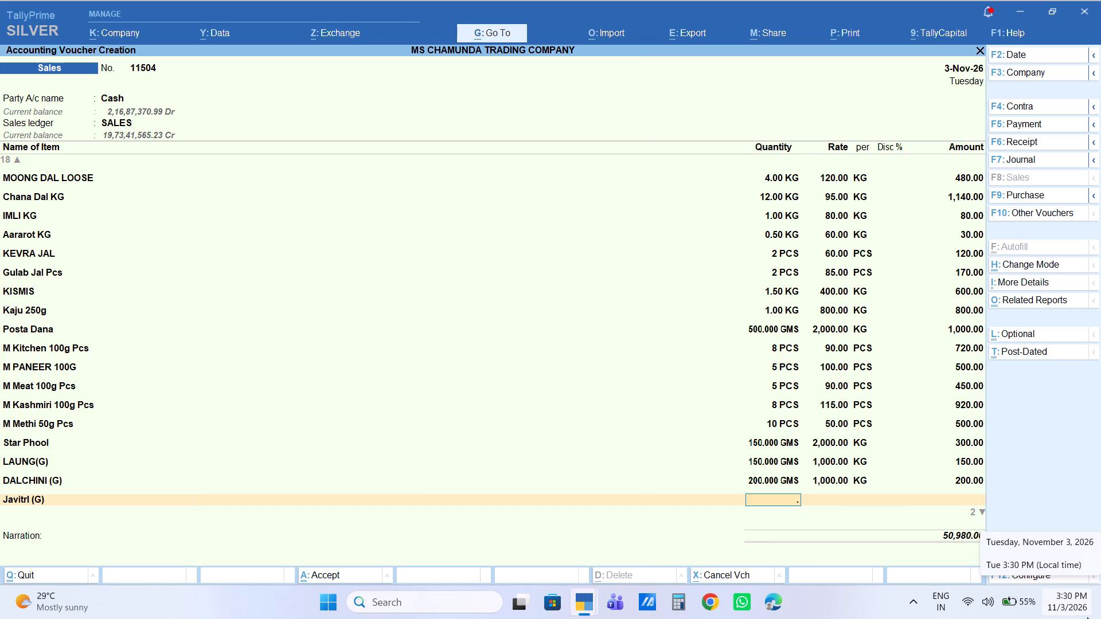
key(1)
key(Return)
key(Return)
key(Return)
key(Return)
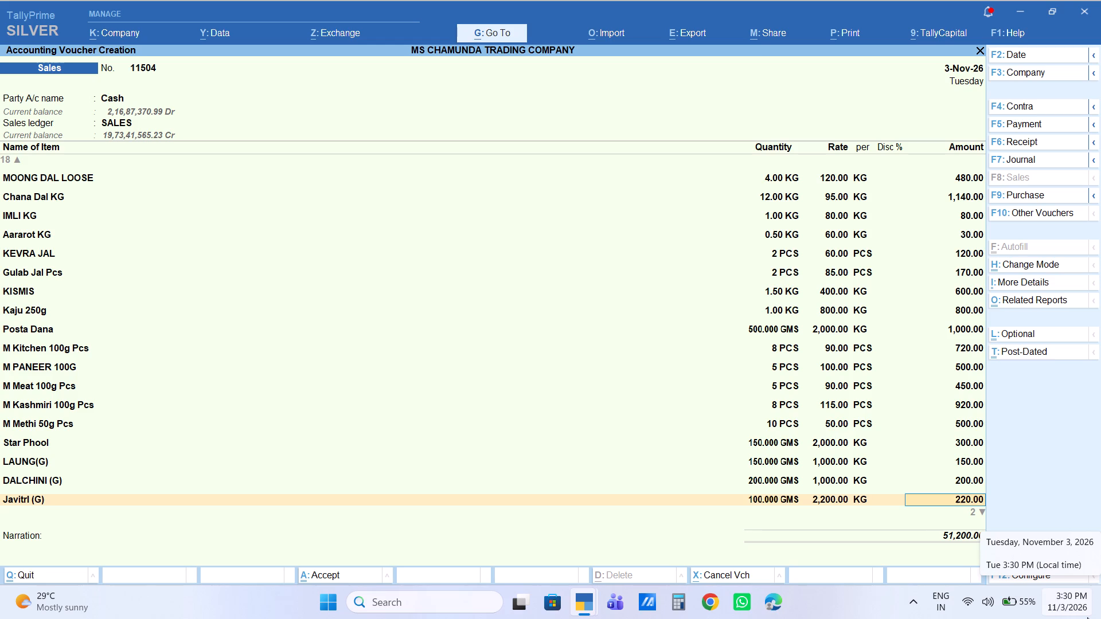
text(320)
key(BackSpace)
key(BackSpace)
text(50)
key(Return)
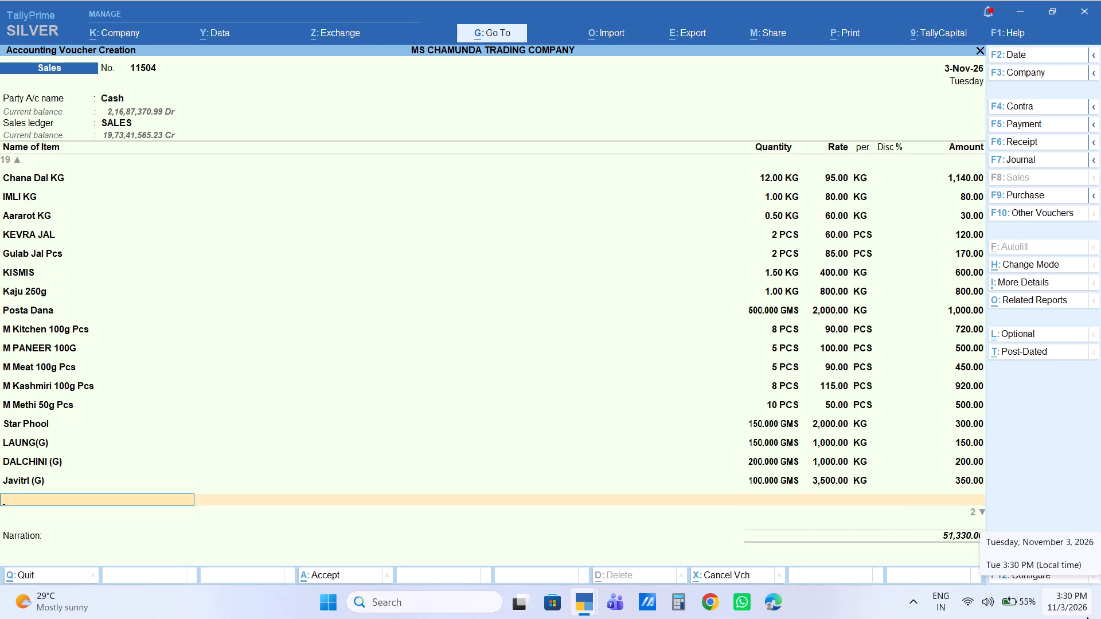
Add the item SAHJEERA (G) with a quantity of 300 GMS (.3 KG) and set its amount to 600.
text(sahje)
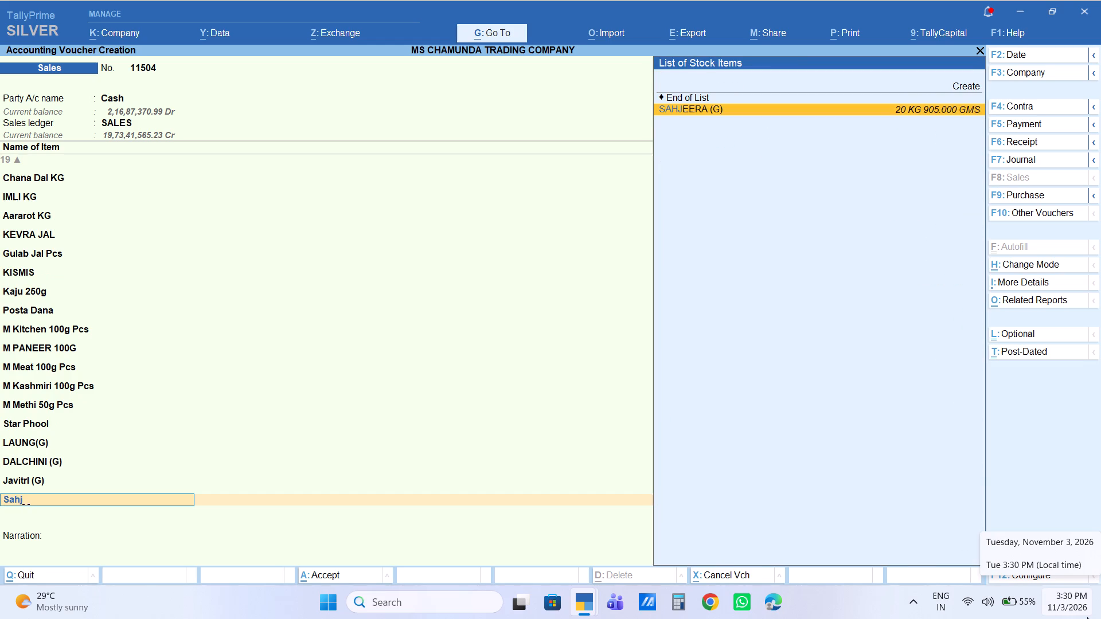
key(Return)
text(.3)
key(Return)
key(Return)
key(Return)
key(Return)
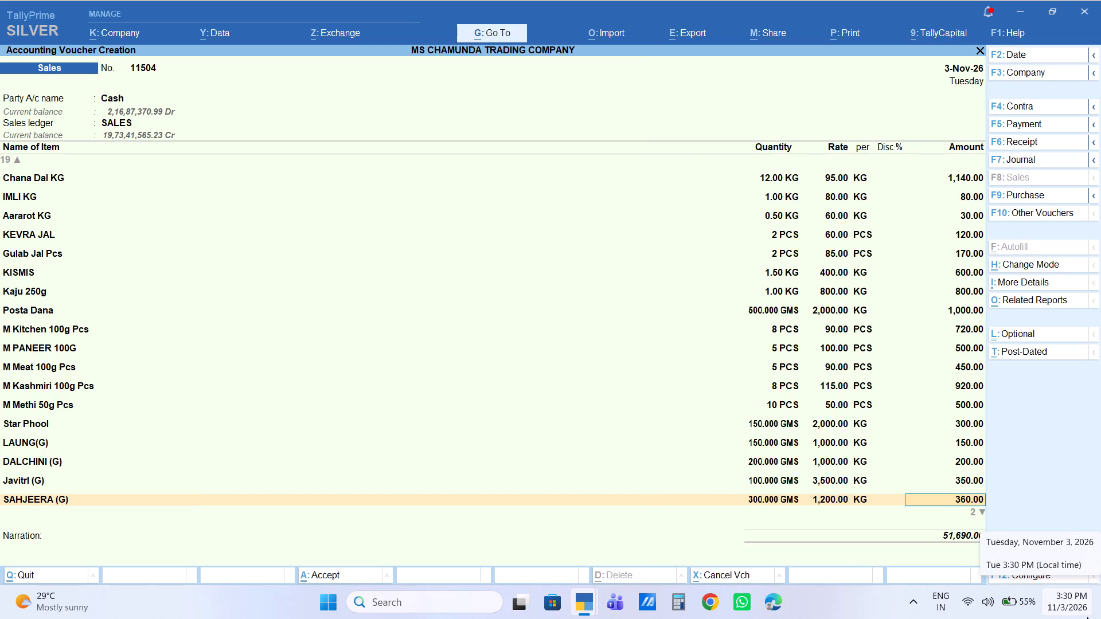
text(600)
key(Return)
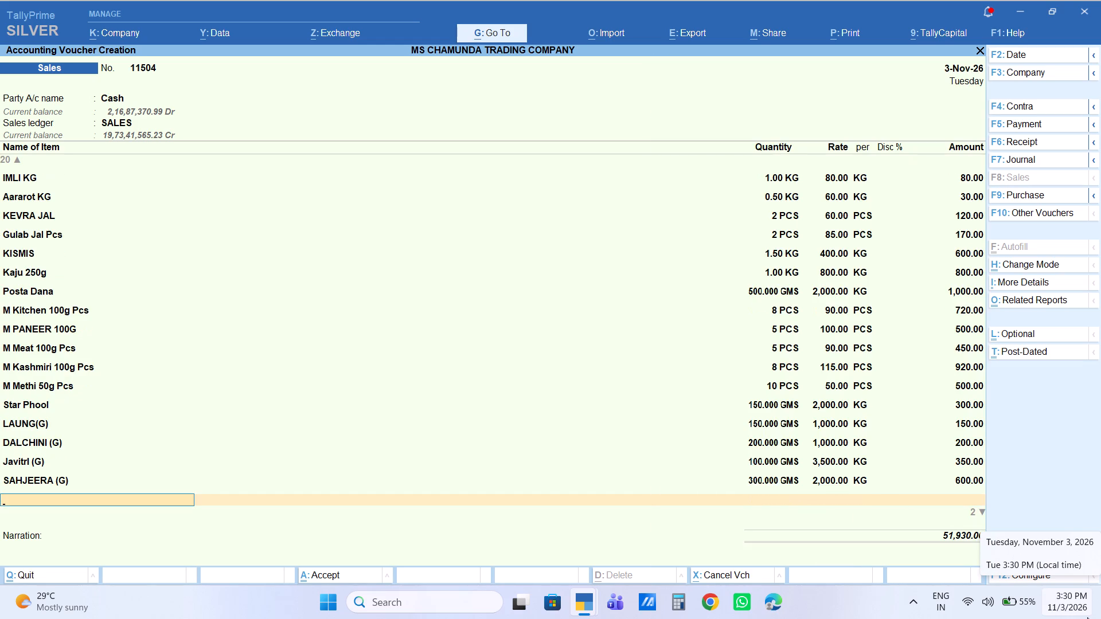
Add the item Jayfal (G) with a quantity of 200 GMS (.2 KG) and set its amount to 400.
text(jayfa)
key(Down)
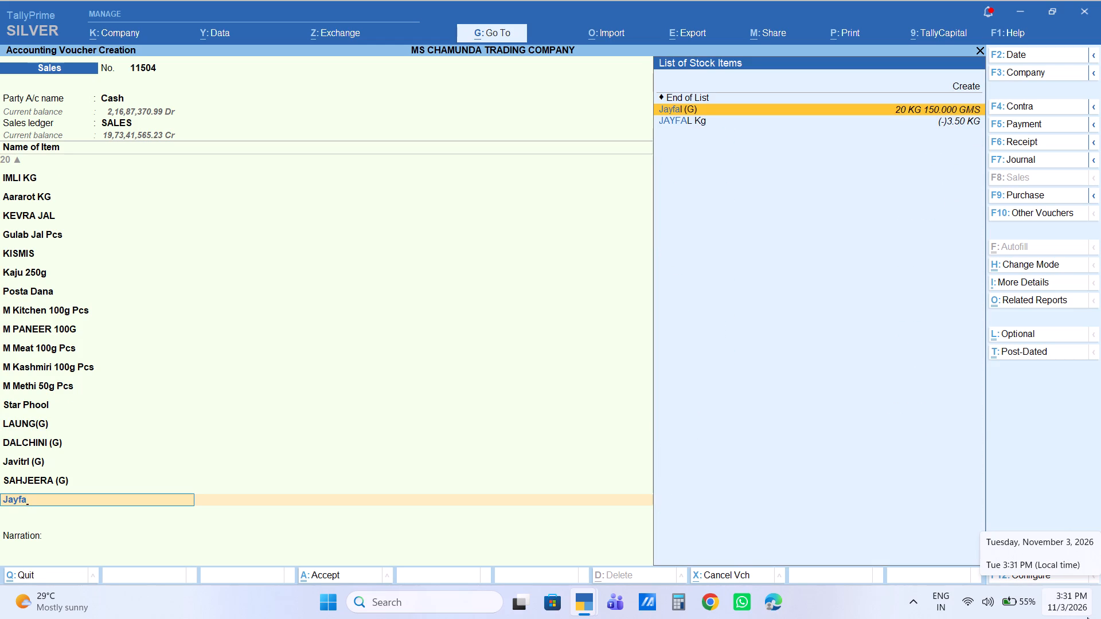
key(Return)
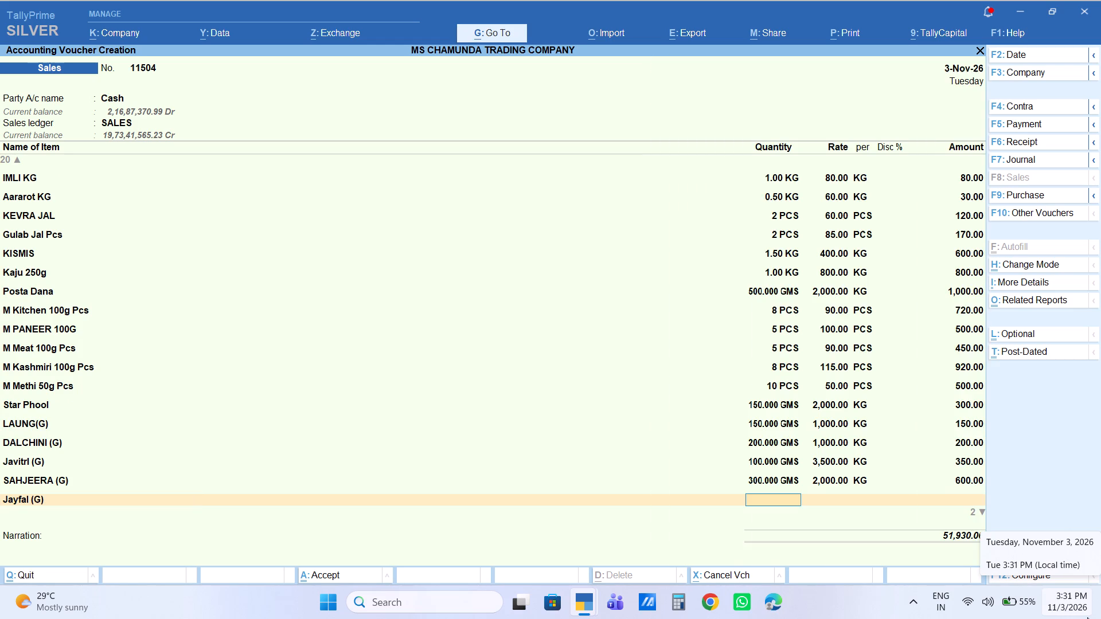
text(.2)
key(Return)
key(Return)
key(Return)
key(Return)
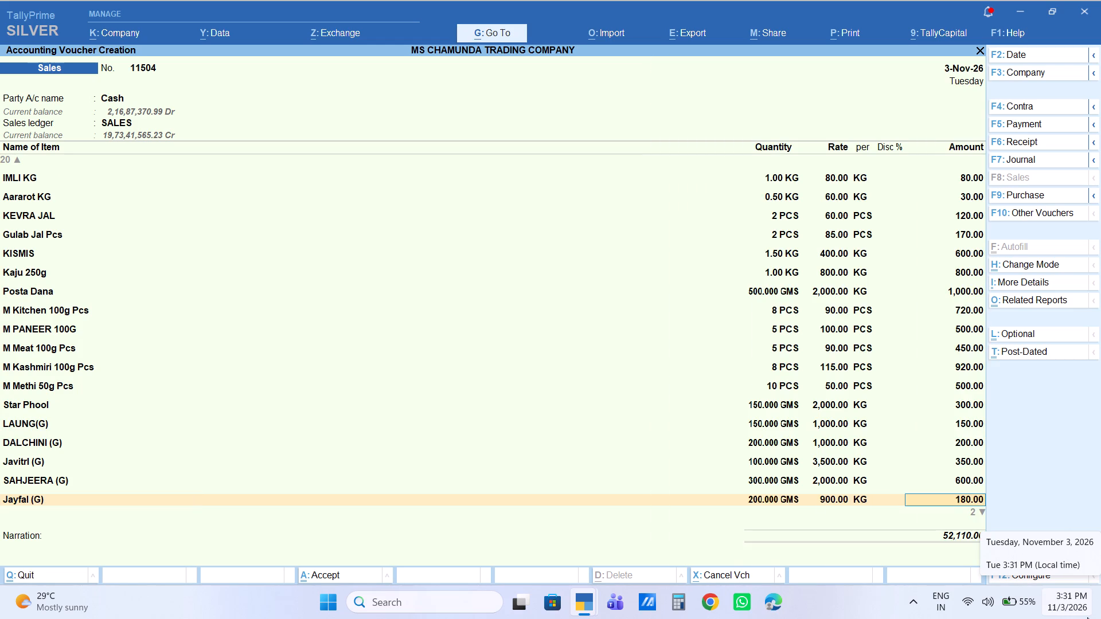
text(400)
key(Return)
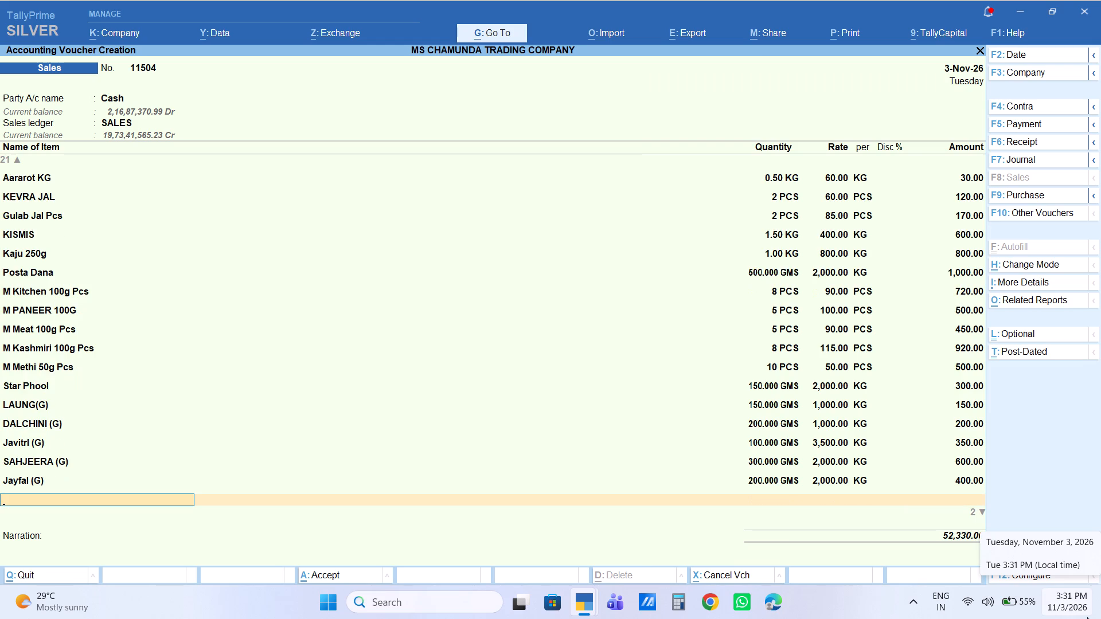
Add the item Bari Elaichi (G) with a quantity of 300 GMS (.3 KG) and set its amount to 750.
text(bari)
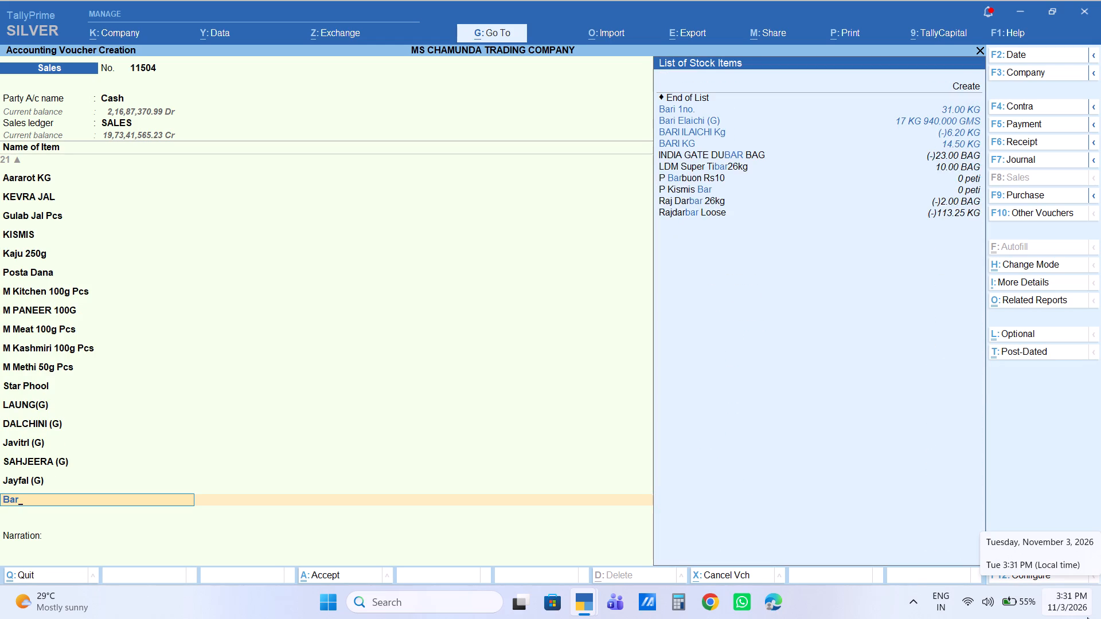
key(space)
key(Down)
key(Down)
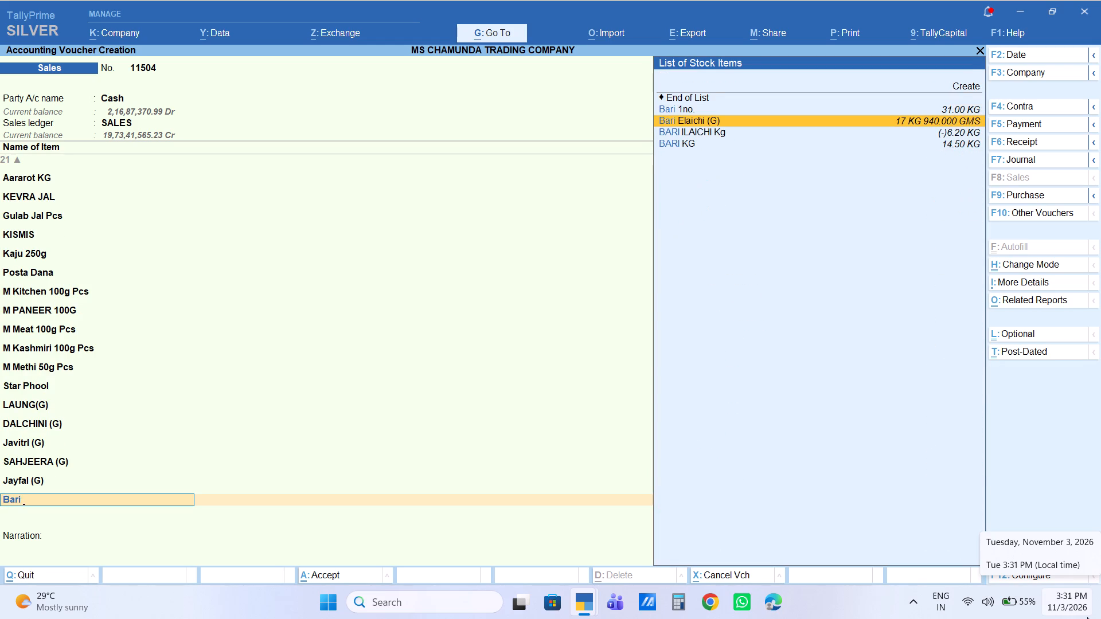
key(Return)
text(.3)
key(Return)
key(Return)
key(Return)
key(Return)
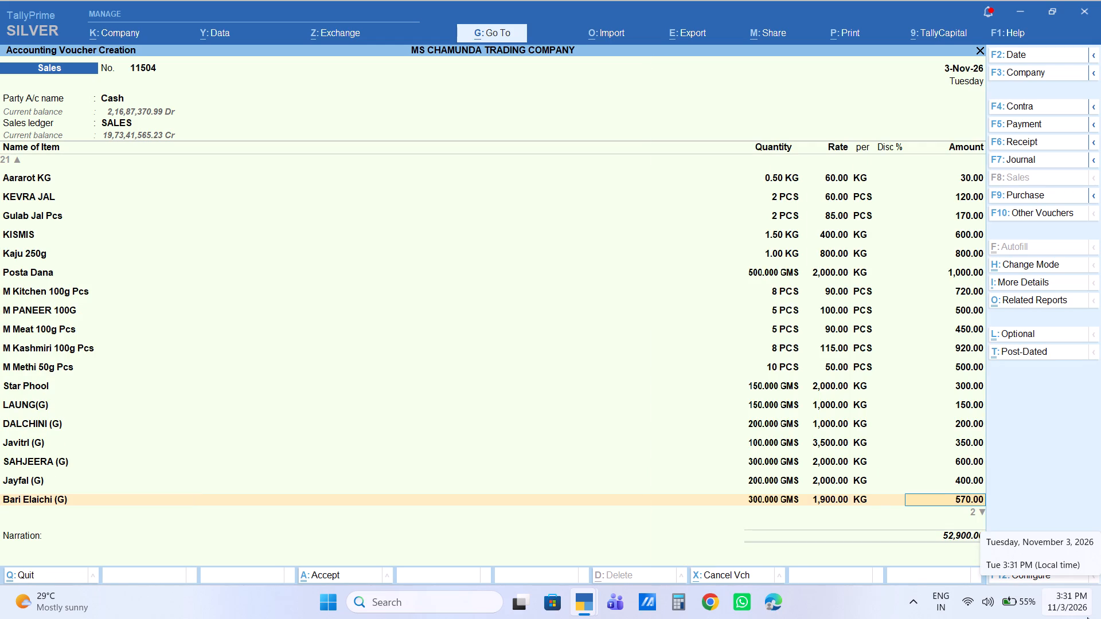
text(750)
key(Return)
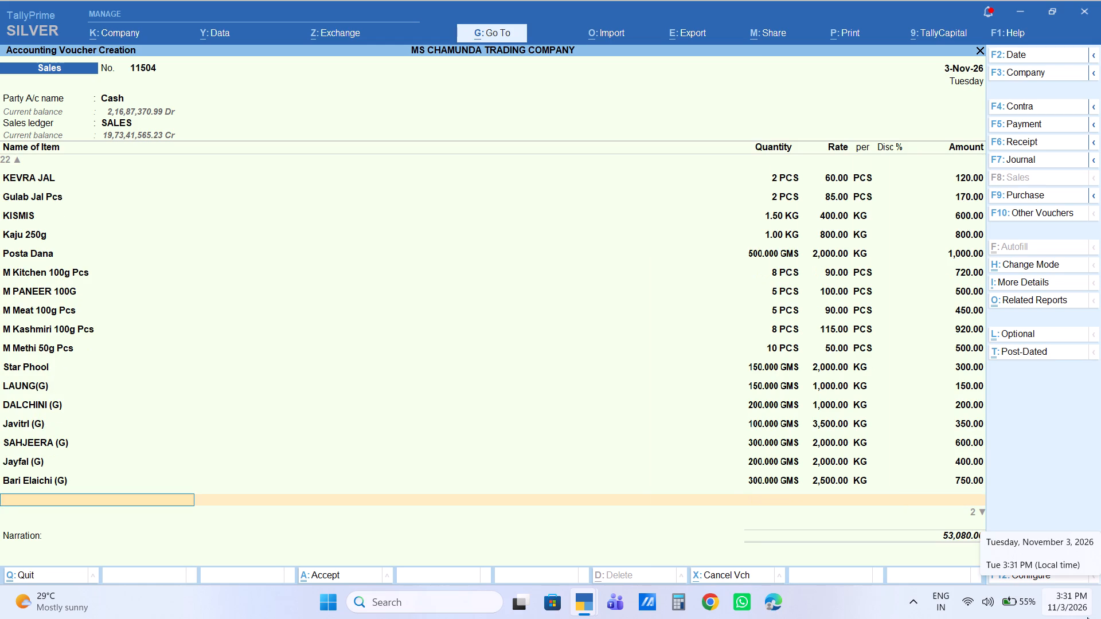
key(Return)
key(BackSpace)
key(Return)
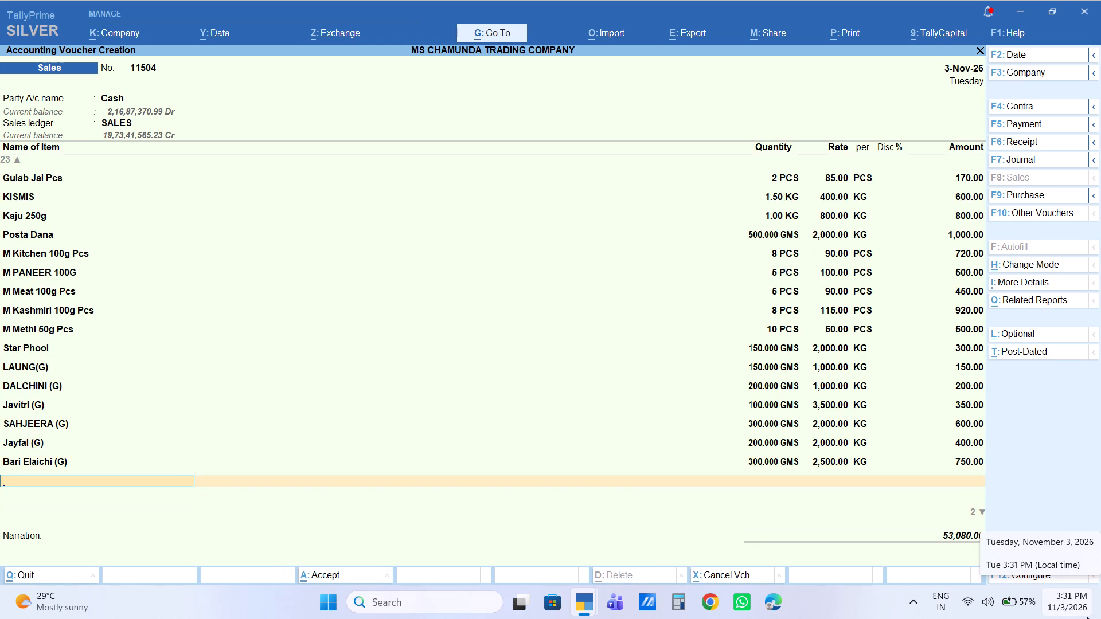
Add the item Lijjat Papad Kg with a quantity of 10 KG and set its amount to 3600.
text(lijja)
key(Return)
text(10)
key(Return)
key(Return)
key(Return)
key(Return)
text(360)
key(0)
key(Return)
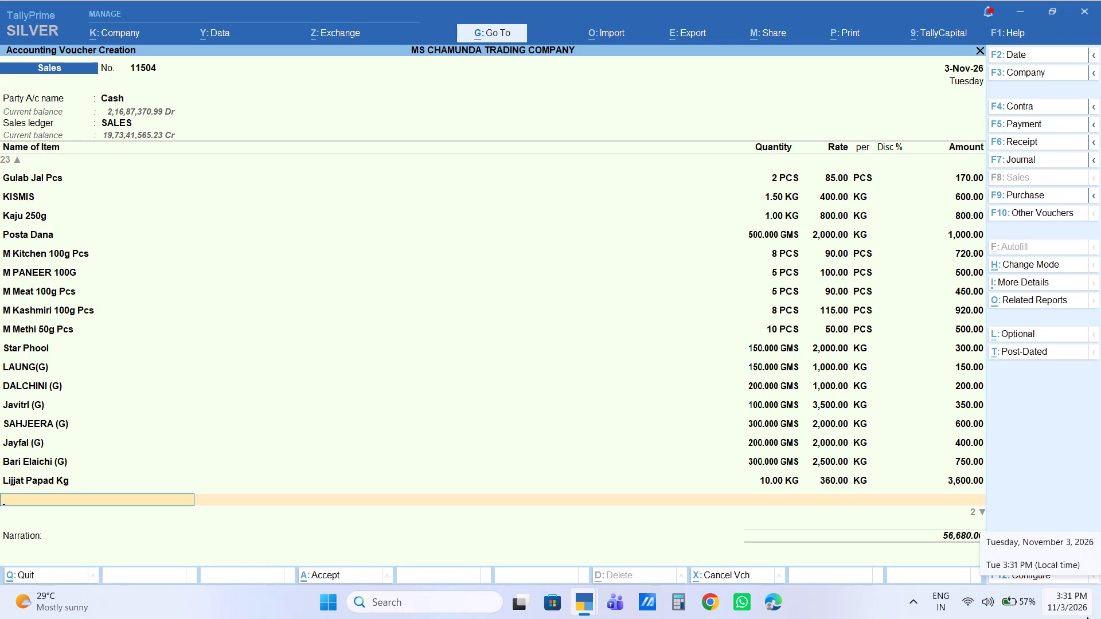
Add the item Thali Pcs with a quantity of 1000 PCS and set its amount to 1000.
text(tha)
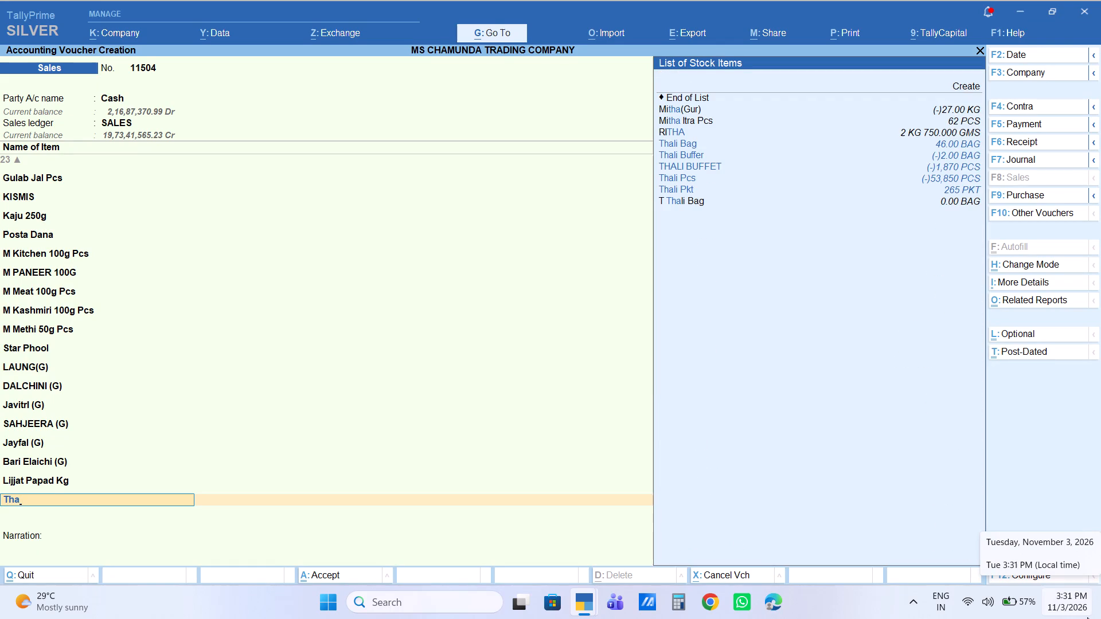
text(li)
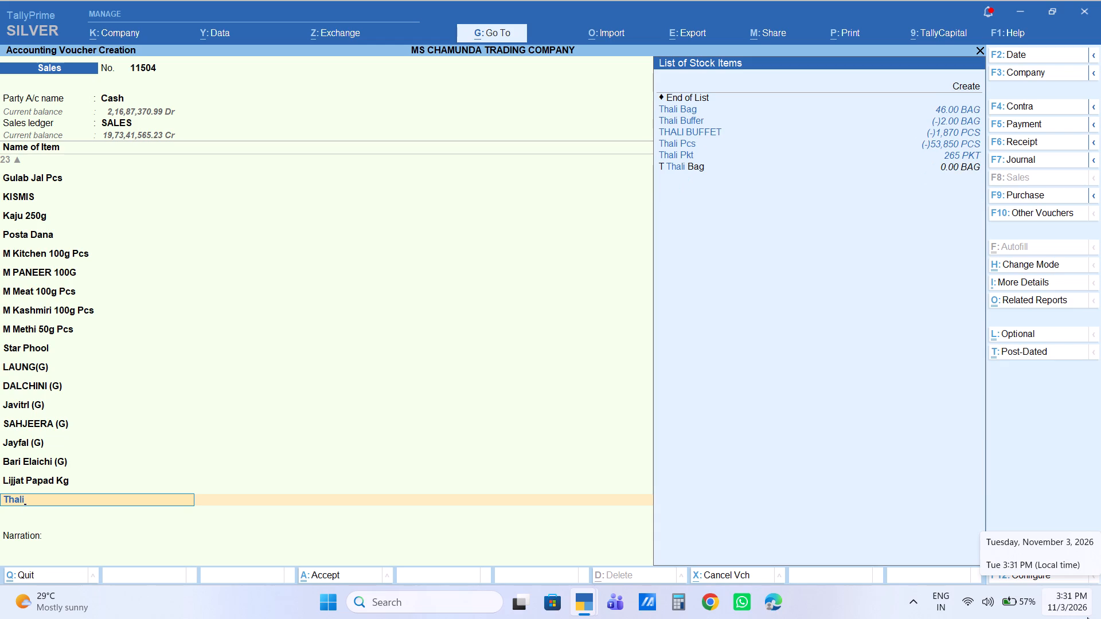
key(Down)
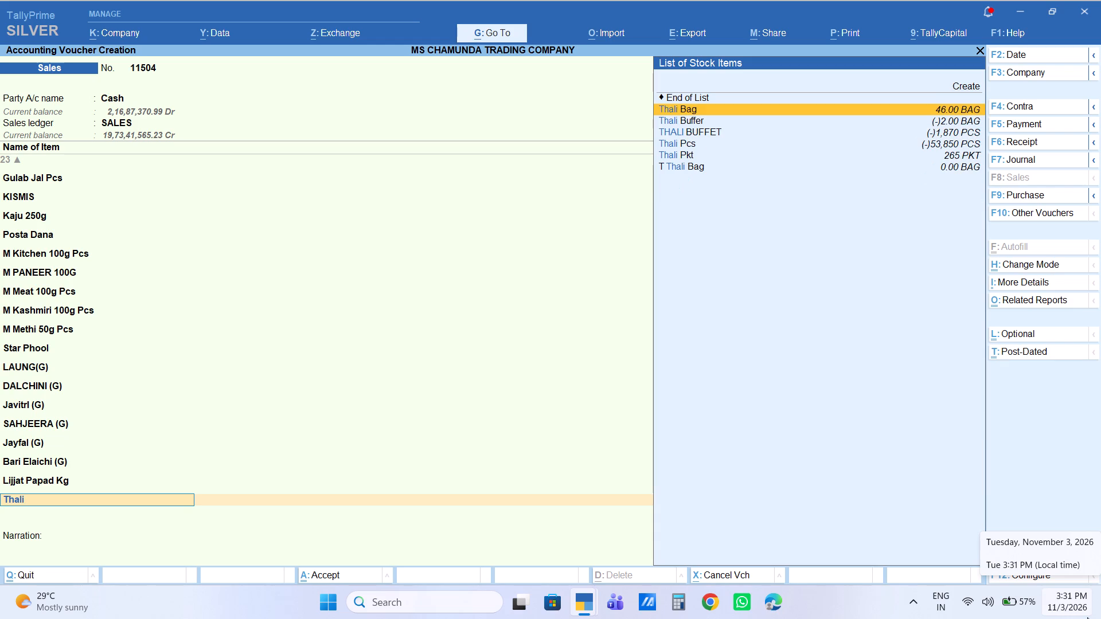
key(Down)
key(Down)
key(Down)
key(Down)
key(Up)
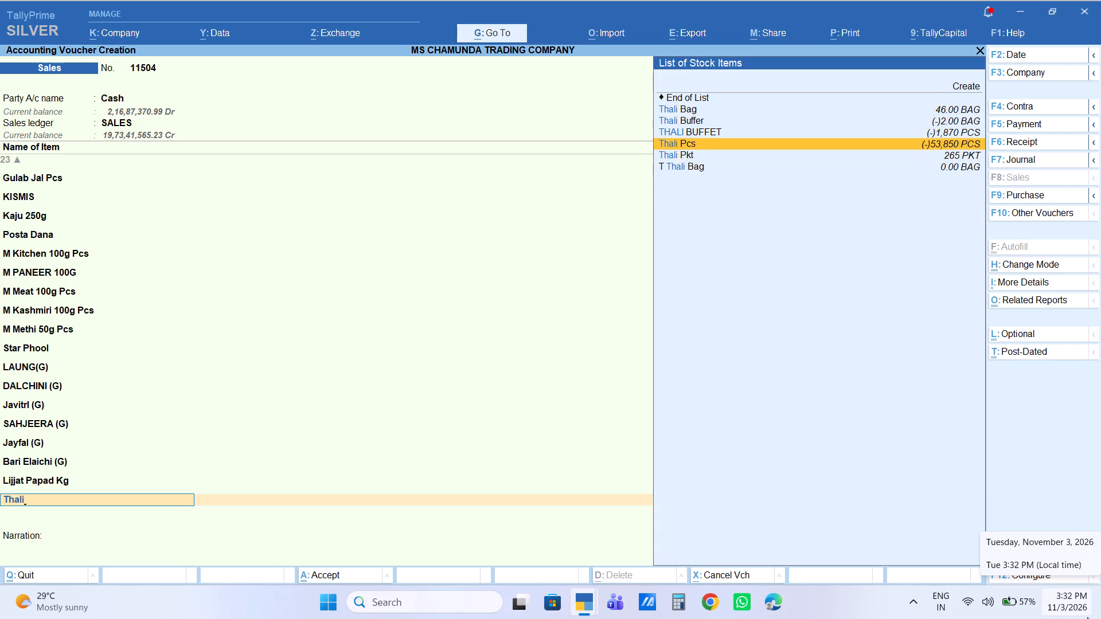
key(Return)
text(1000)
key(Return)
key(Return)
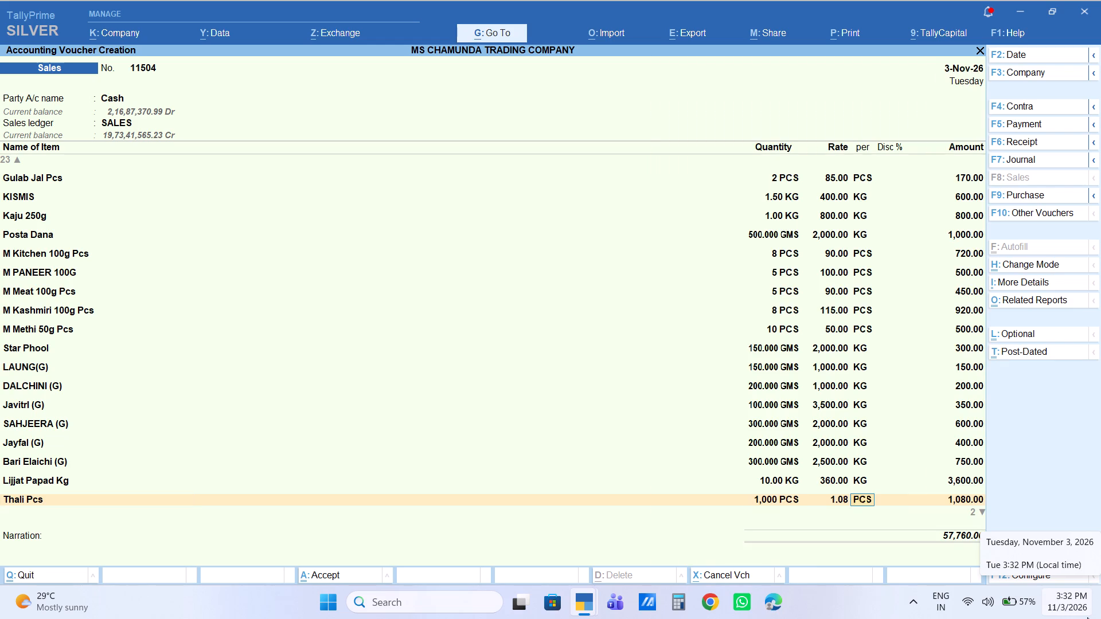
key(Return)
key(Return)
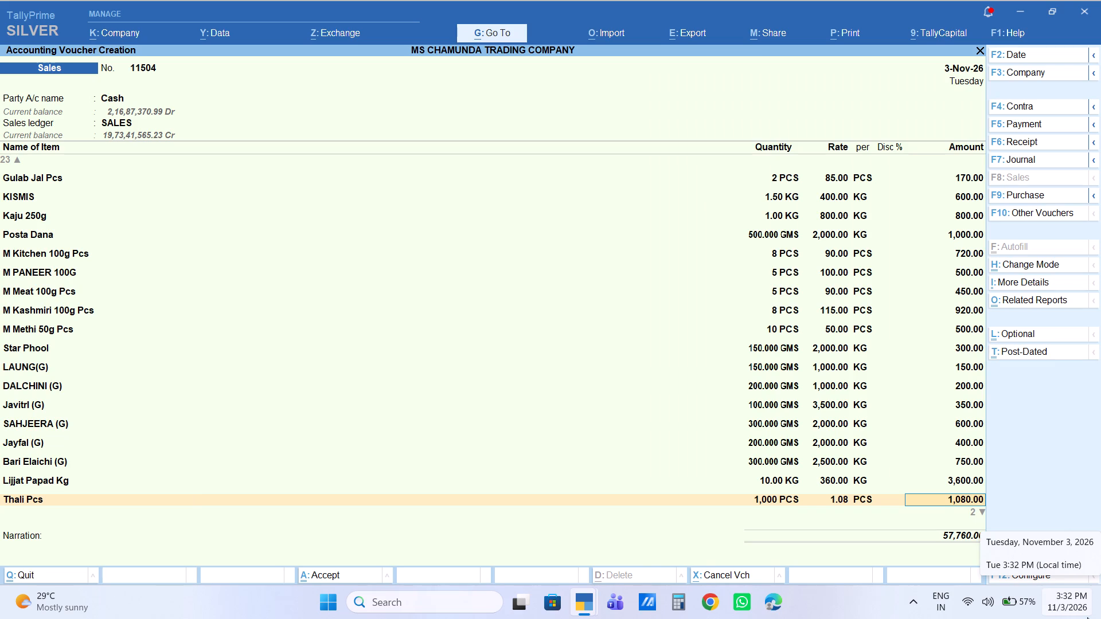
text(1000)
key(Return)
Add the item Thali Buffer as the next line of the voucher.
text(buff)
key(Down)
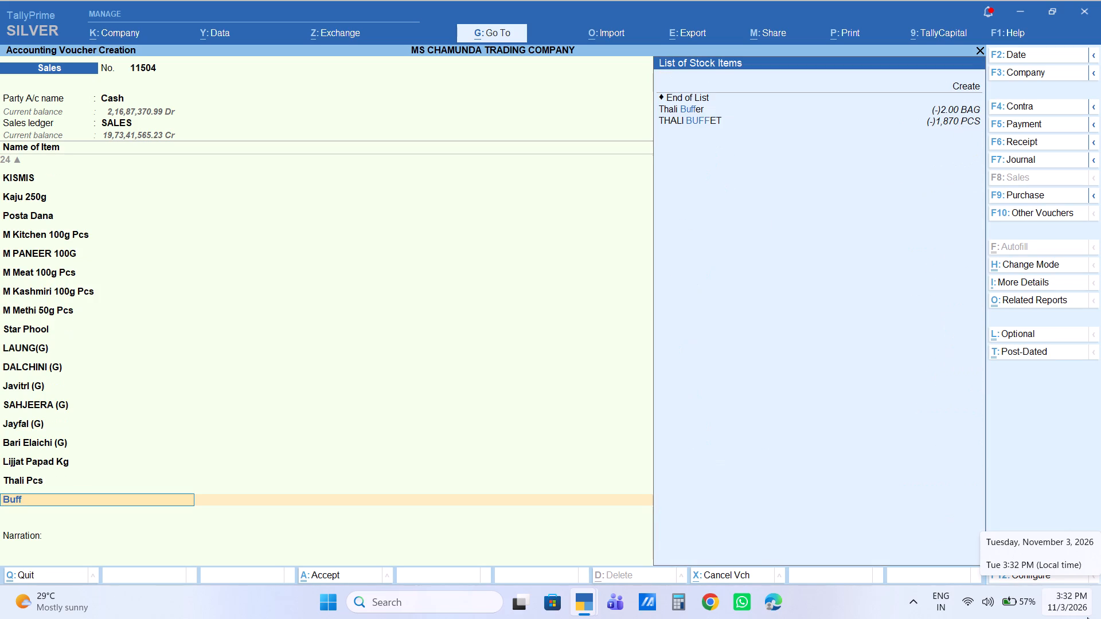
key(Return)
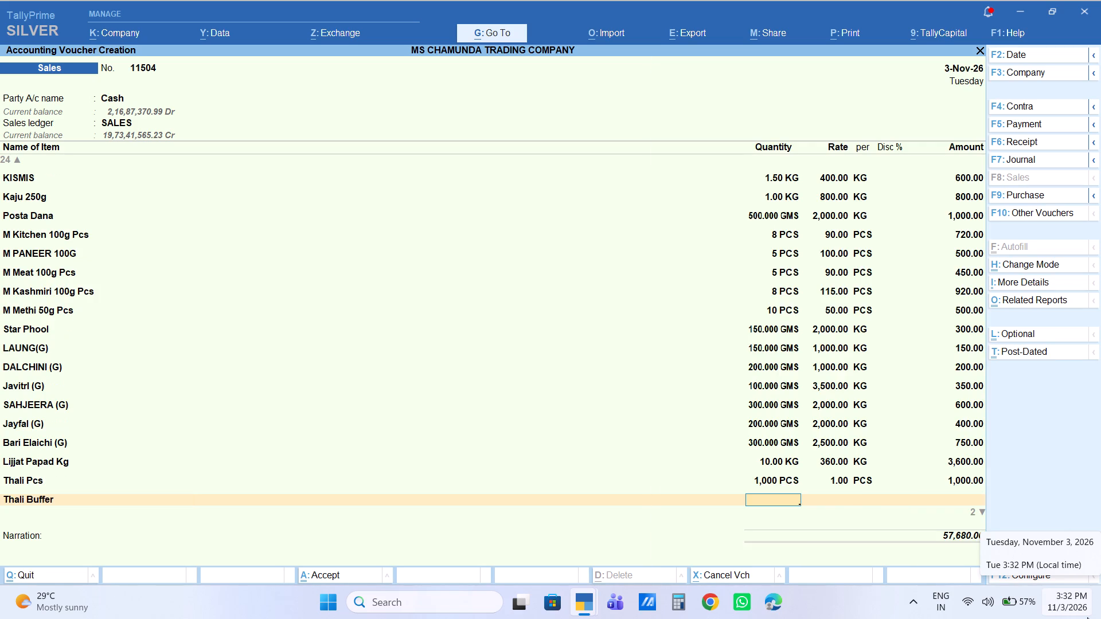
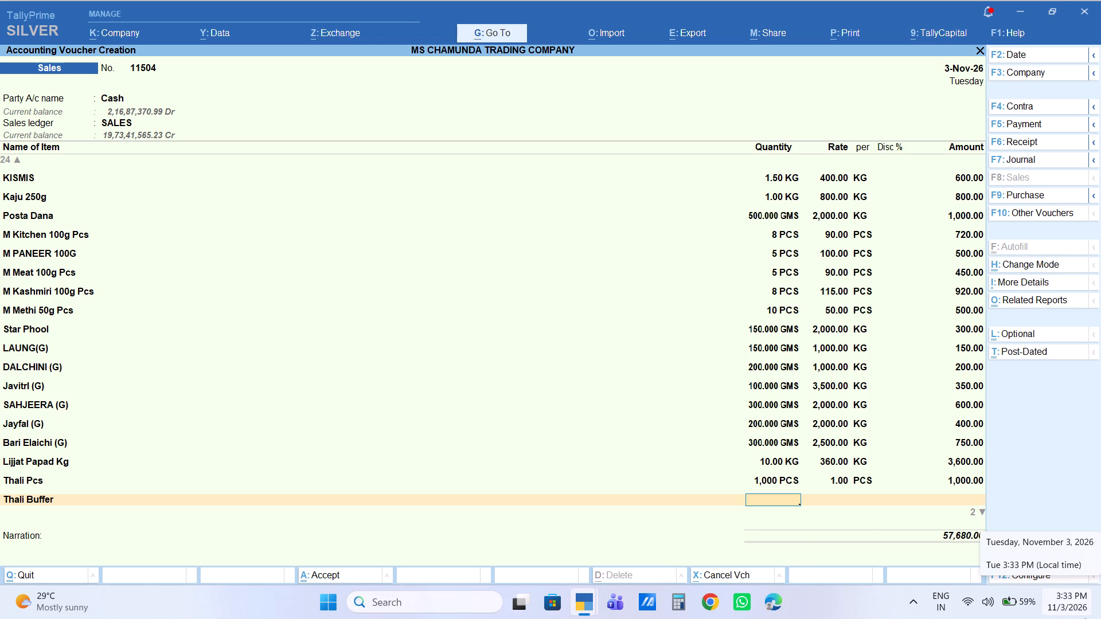
Give the Thali Buffer line a quantity of 1 BAG and set its amount to 900.
key(1)
key(Return)
key(Return)
key(Return)
key(Return)
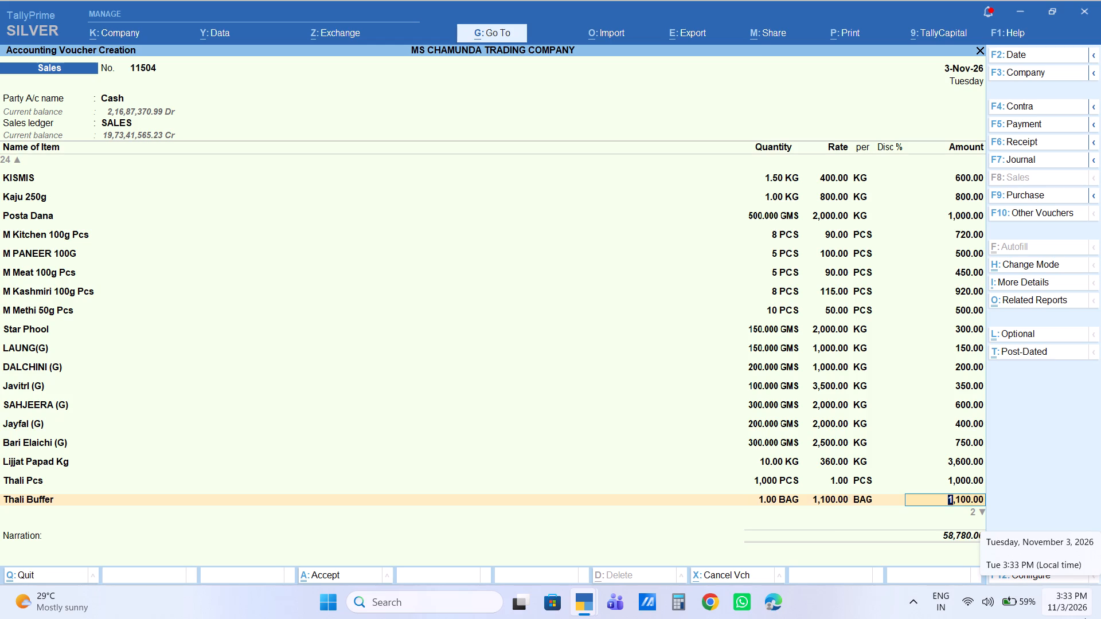
text(9000)
key(BackSpace)
key(Return)
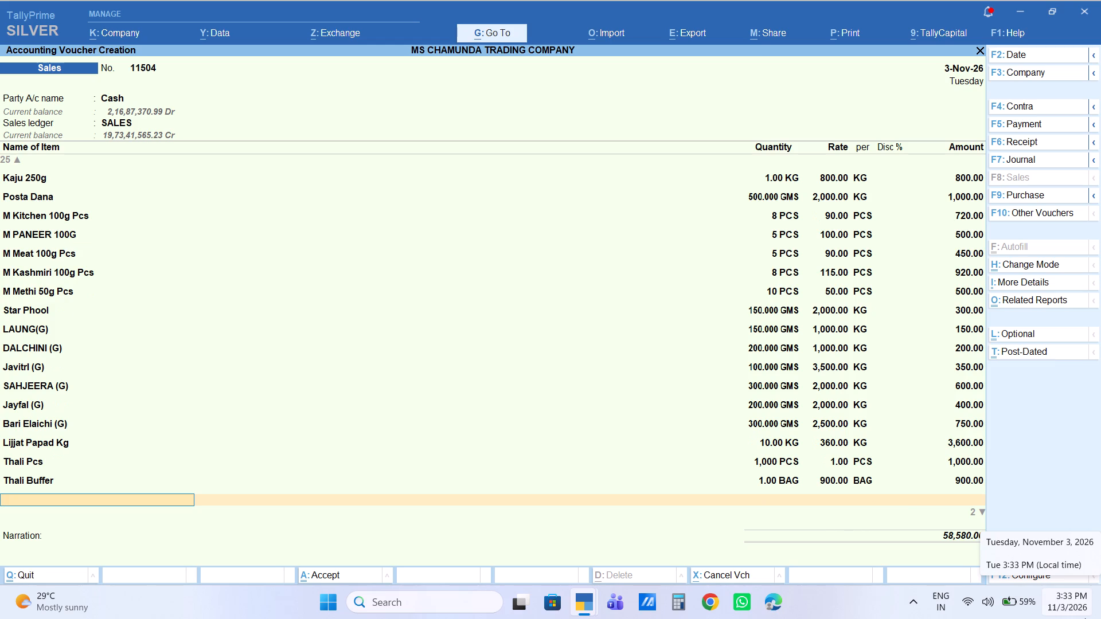
Add the item PANI GLASS Tower with a quantity of 1 peti and set its amount to 980.
text(tower)
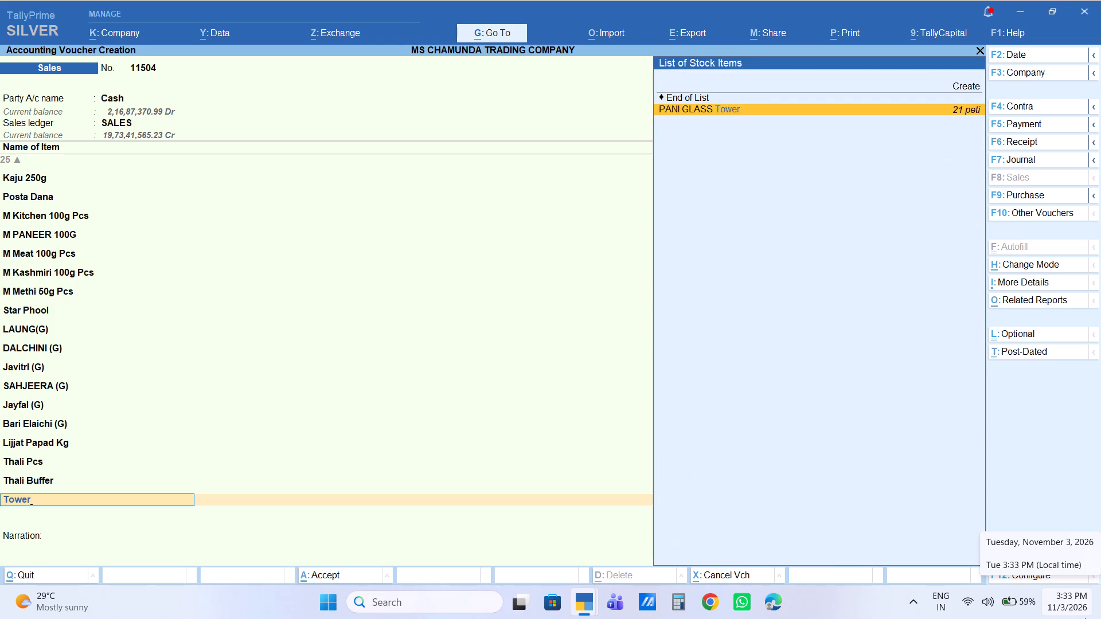
key(Return)
key(1)
key(Return)
key(Return)
key(Return)
key(Return)
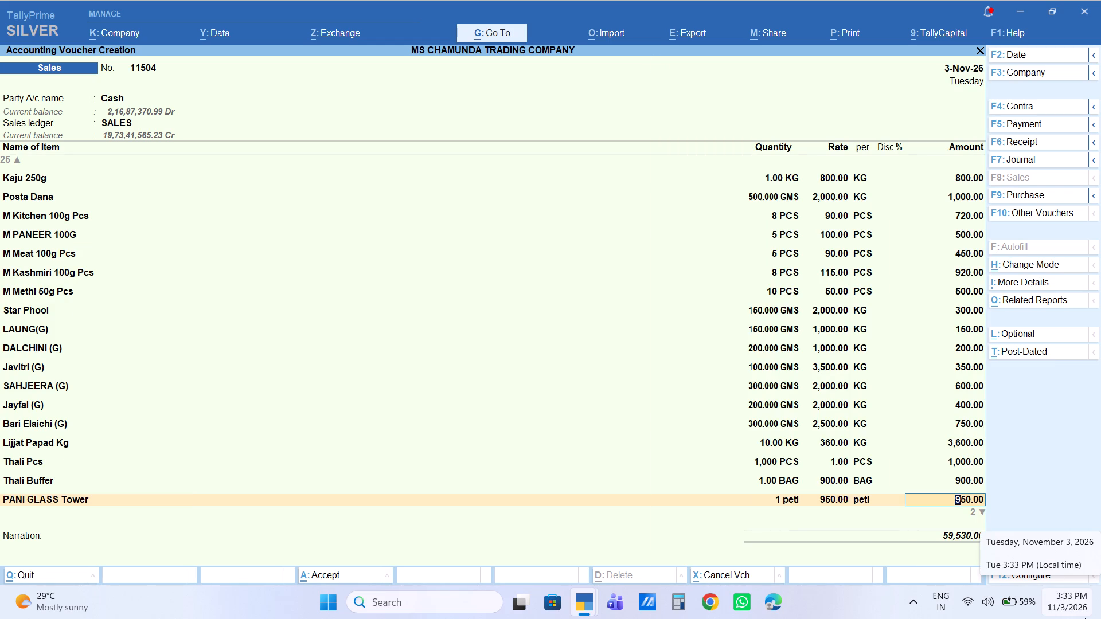
text(980)
key(Return)
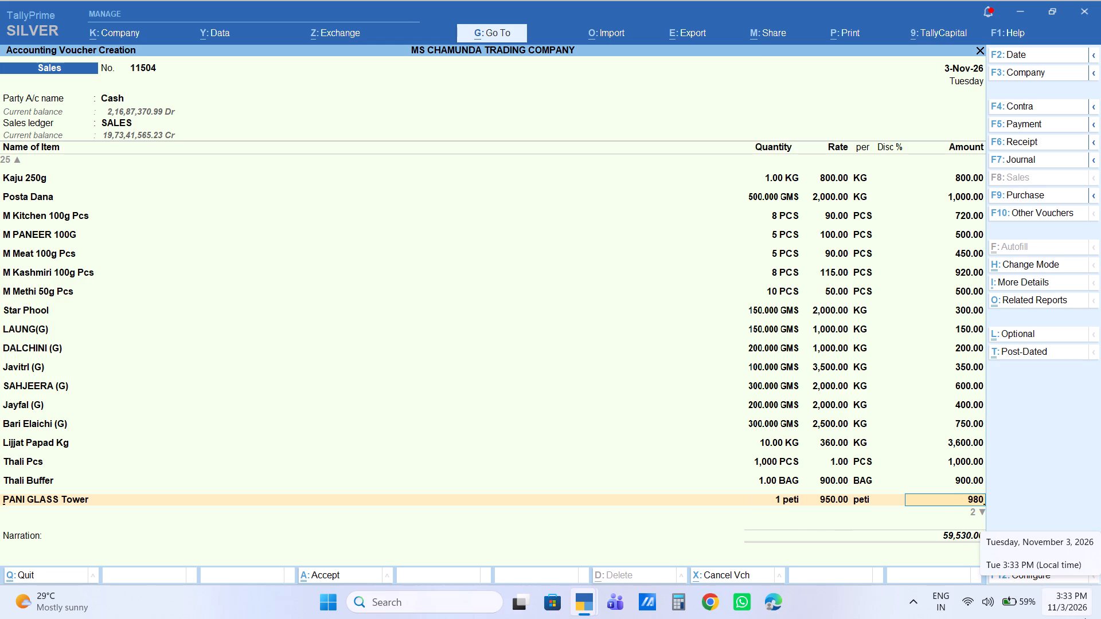
Add the item CHANA KG with a quantity of 5 KG, accepting the default rate of 85 per KG.
text(chana)
key(space)
key(Down)
key(Down)
key(Down)
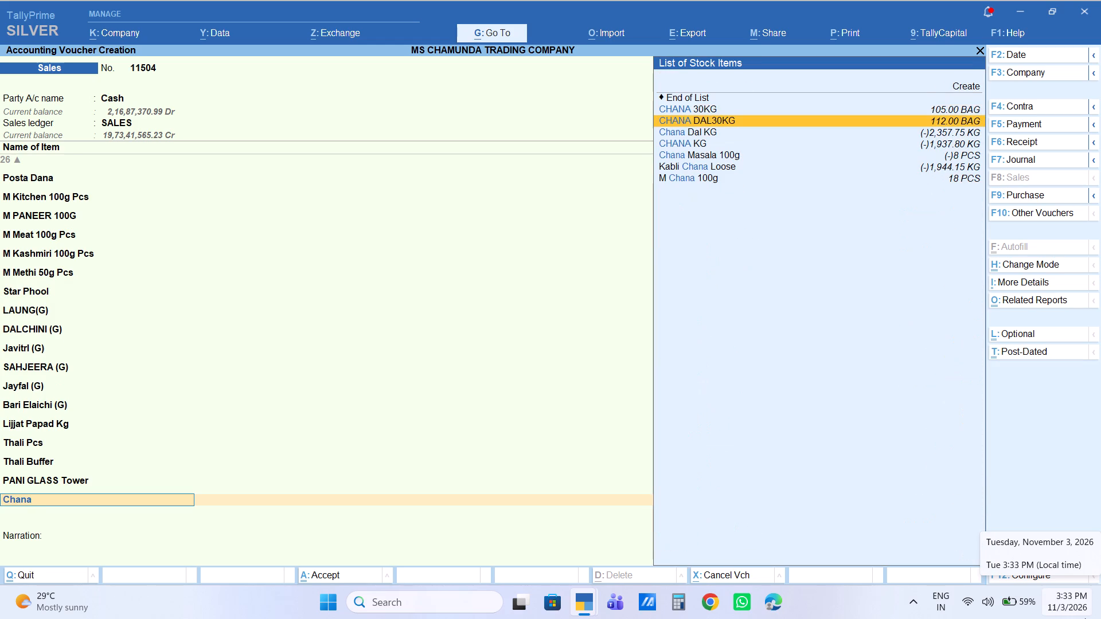
key(Down)
key(Return)
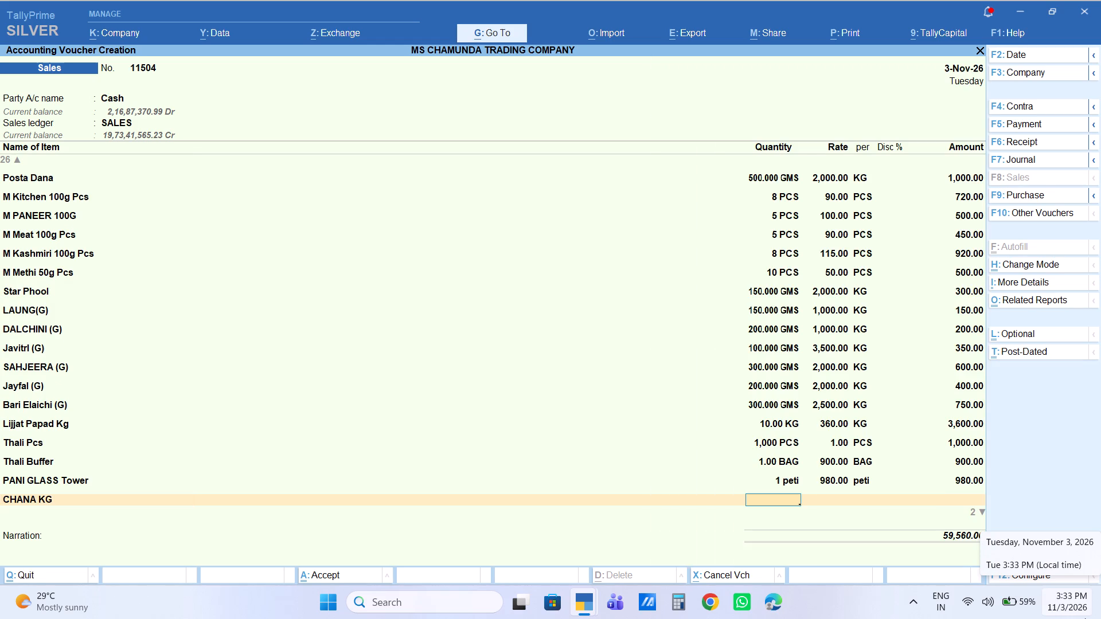
key(5)
key(Return)
key(Return)
key(Return)
key(Return)
key(Return)
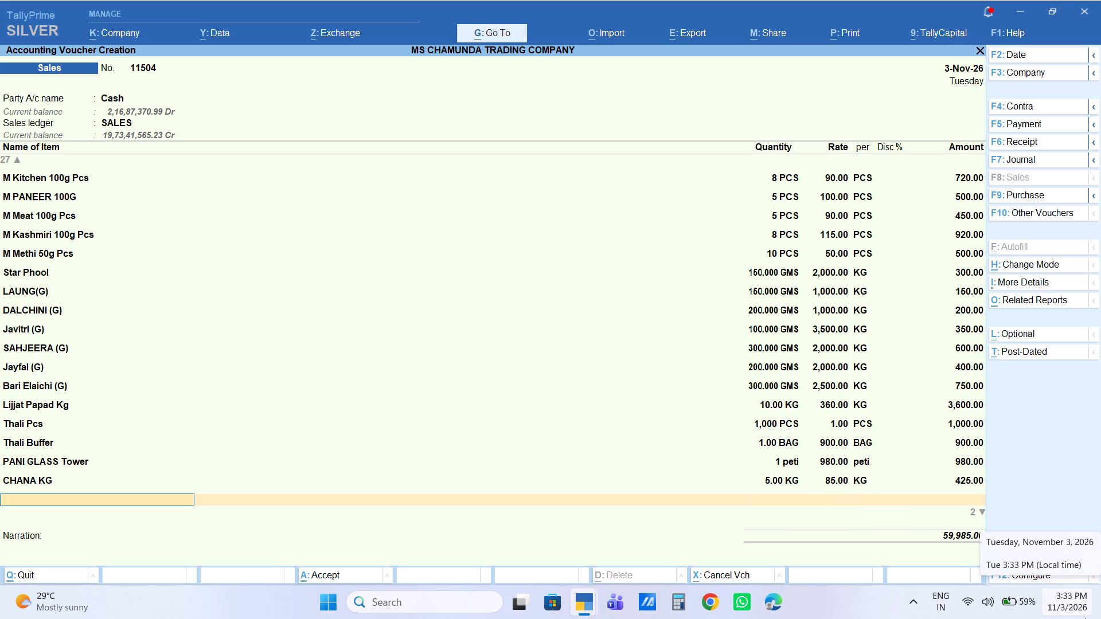
Add the item M Chat 100g with a quantity of 2 PCS and set its amount to 180.
text(m chas)
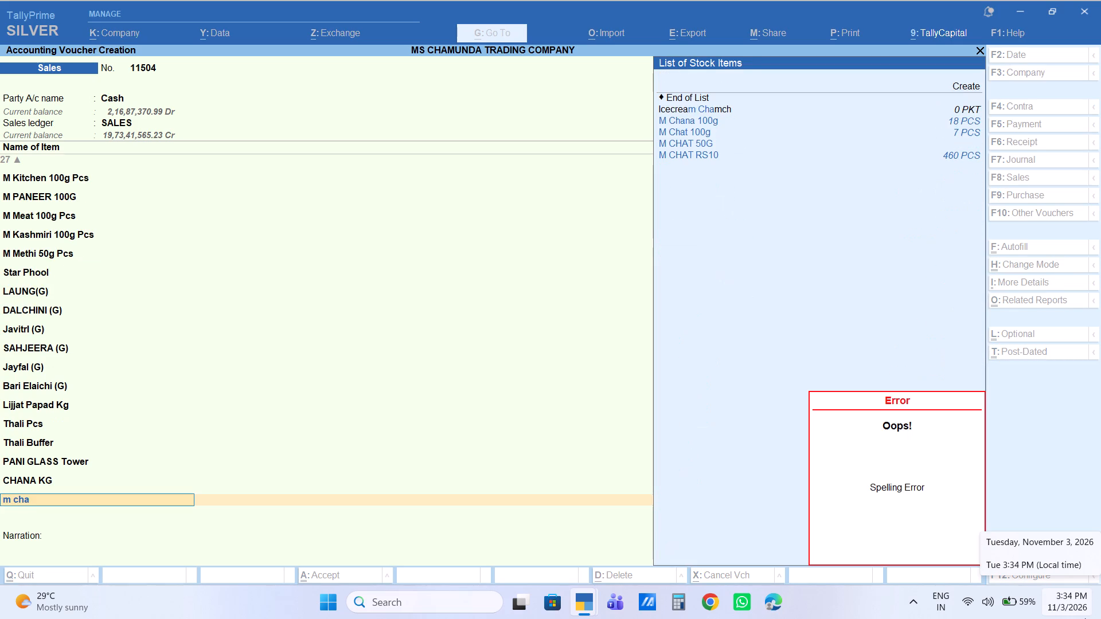
key(Down)
key(Down)
key(Return)
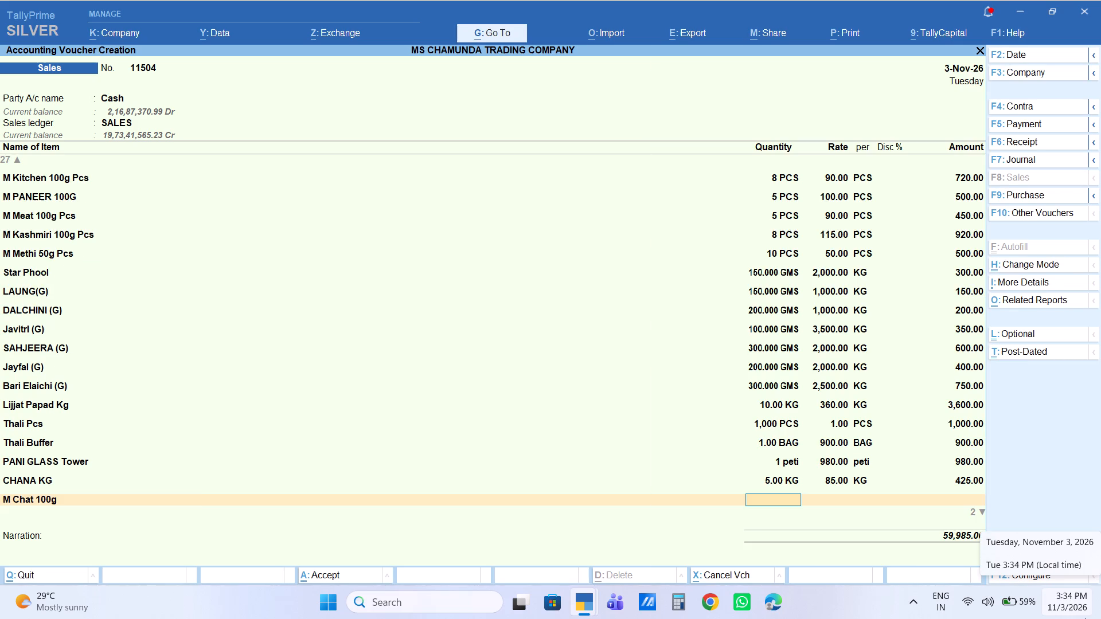
key(2)
key(Return)
key(Return)
key(Return)
key(Return)
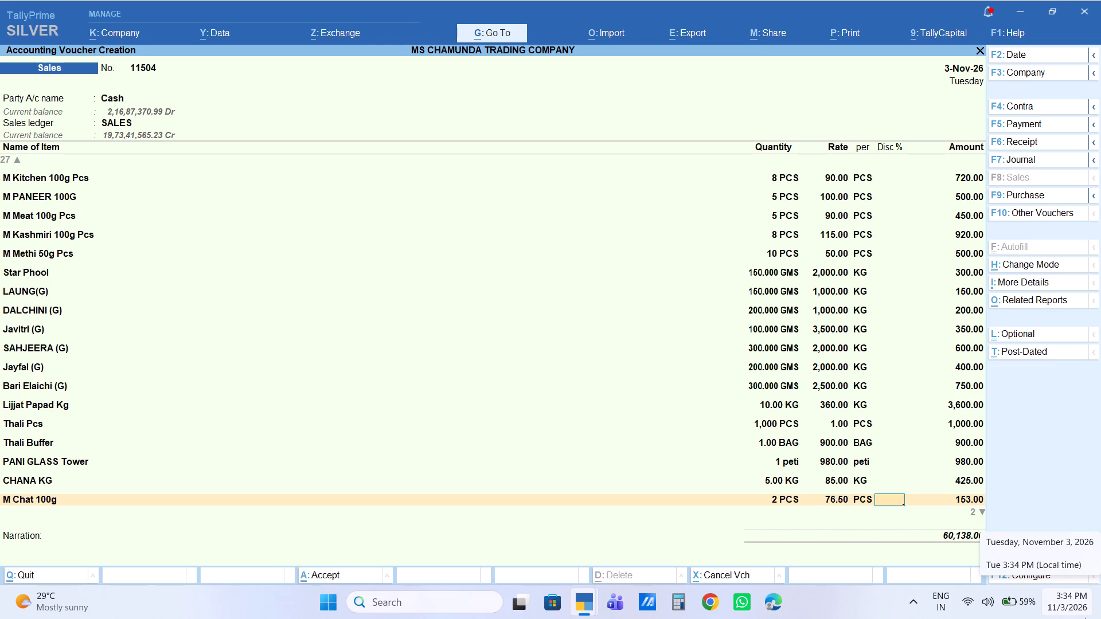
text(180)
key(Return)
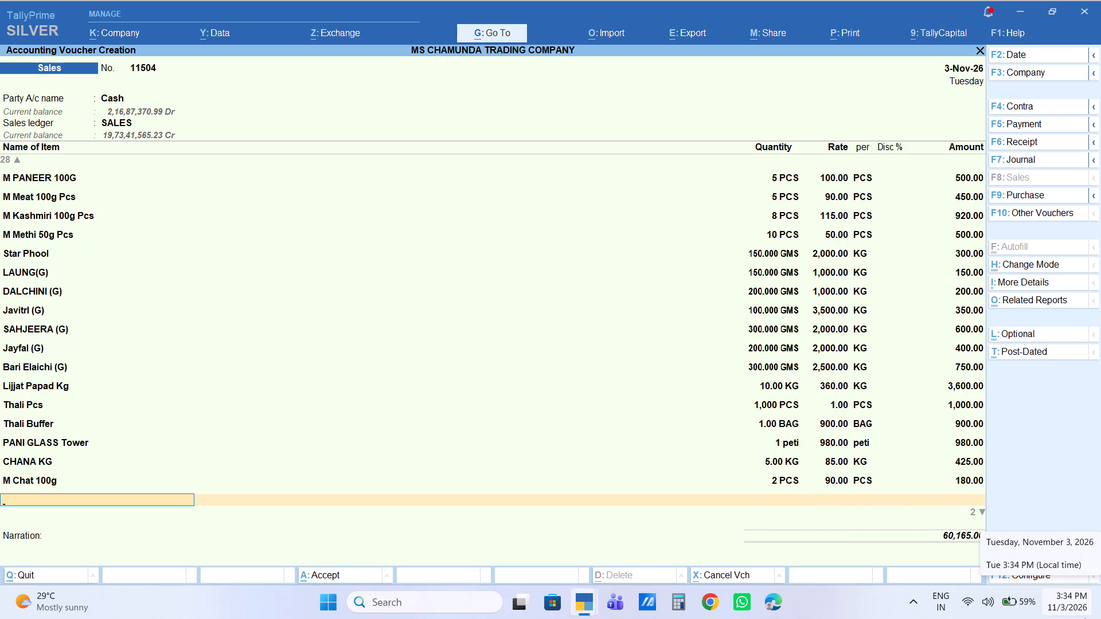
Add the item Annapurna NAMAK 1KG with a quantity of 1 BAG, accepting the default rate of 280 per BAG.
text(anna)
key(Down)
key(Return)
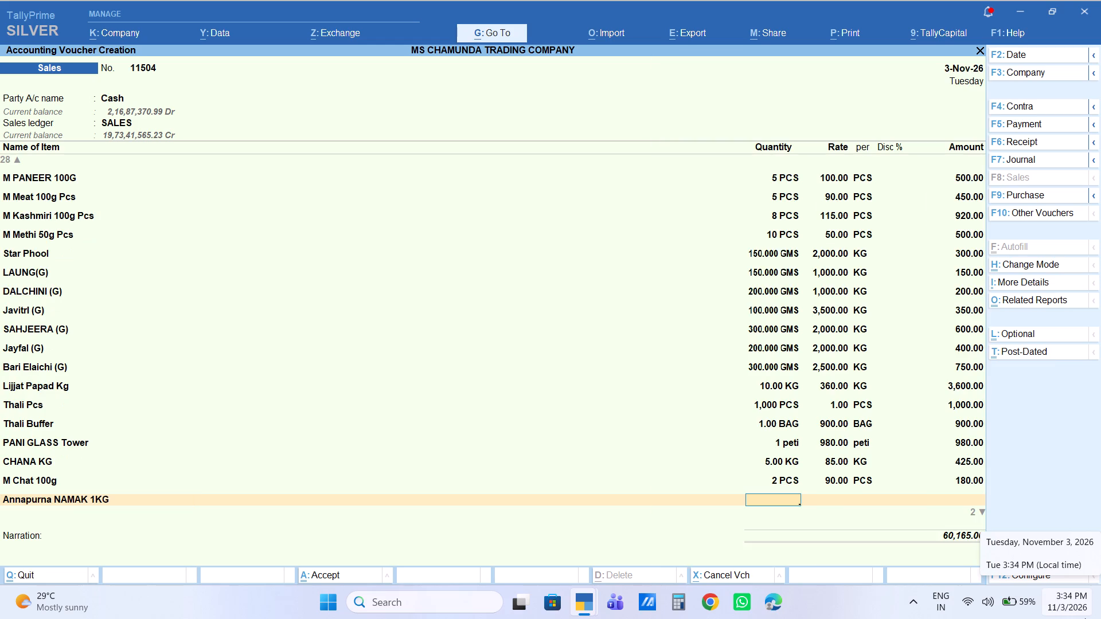
key(1)
key(Return)
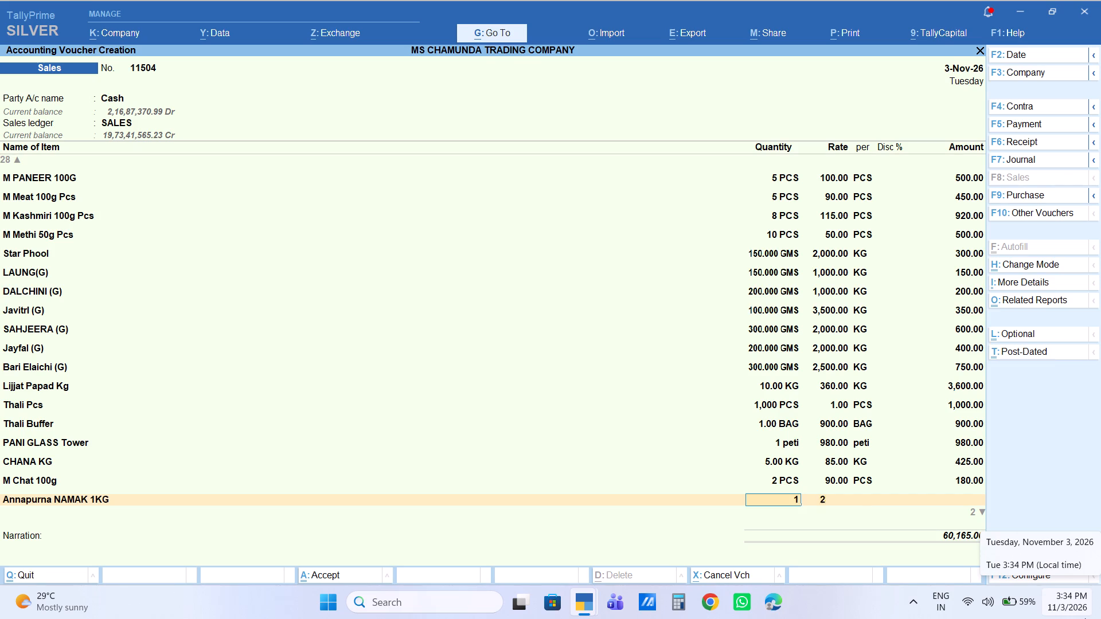
key(Return)
key(Return)
key(Return)
key(Return)
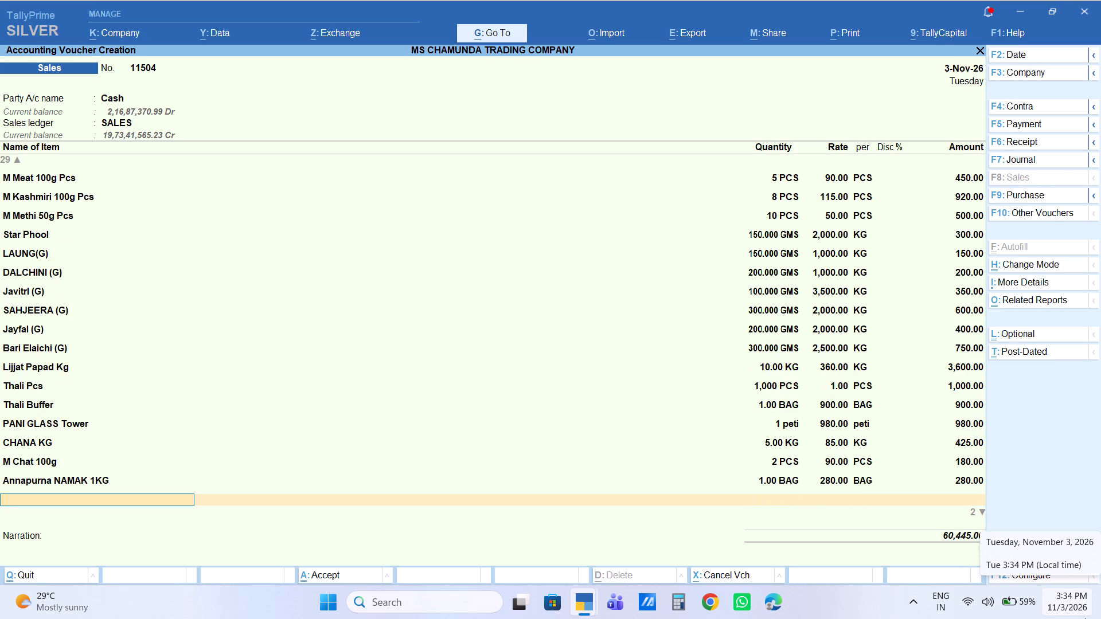
Add the item HYDRO 100G PCS with a quantity of 2 PCS and set its amount to 100.
text(hydr)
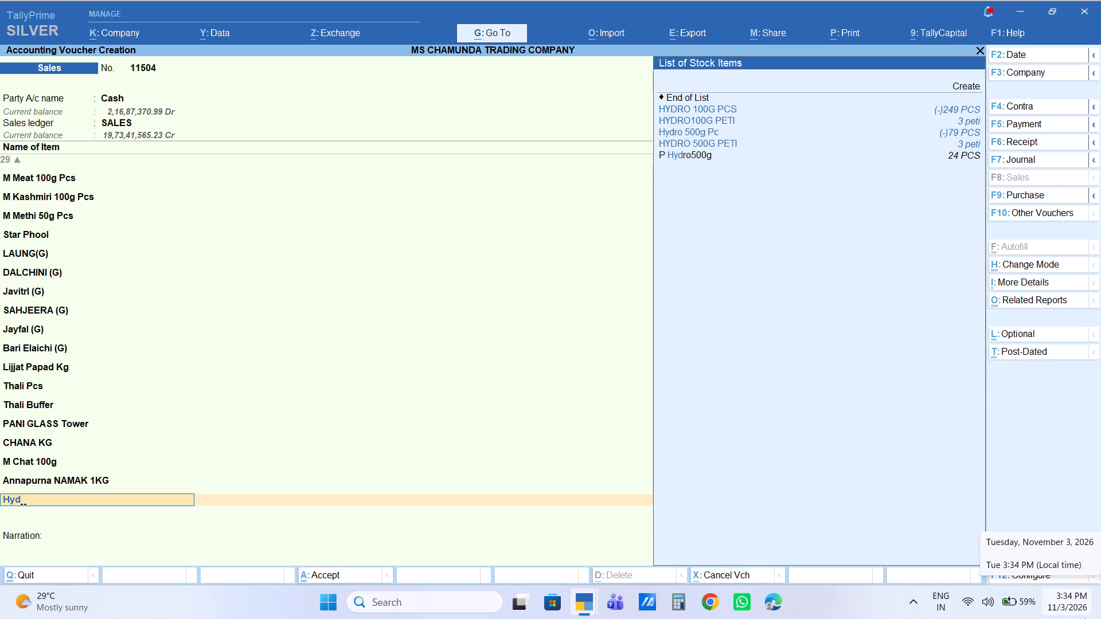
key(Down)
key(Return)
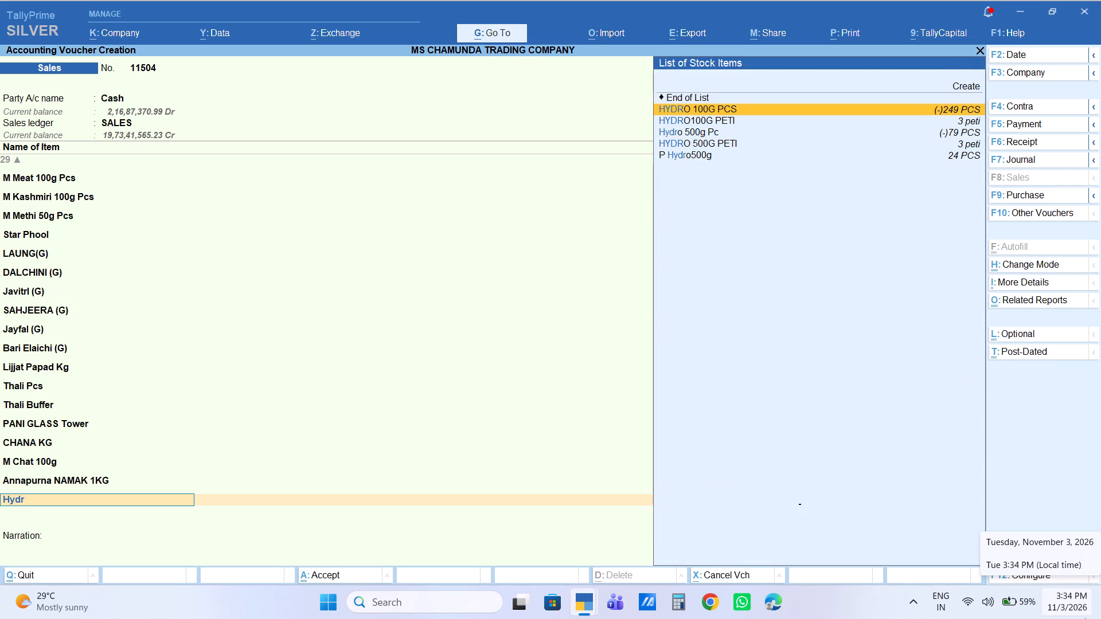
key(2)
key(Return)
key(Return)
key(Return)
key(Return)
text(100)
key(Return)
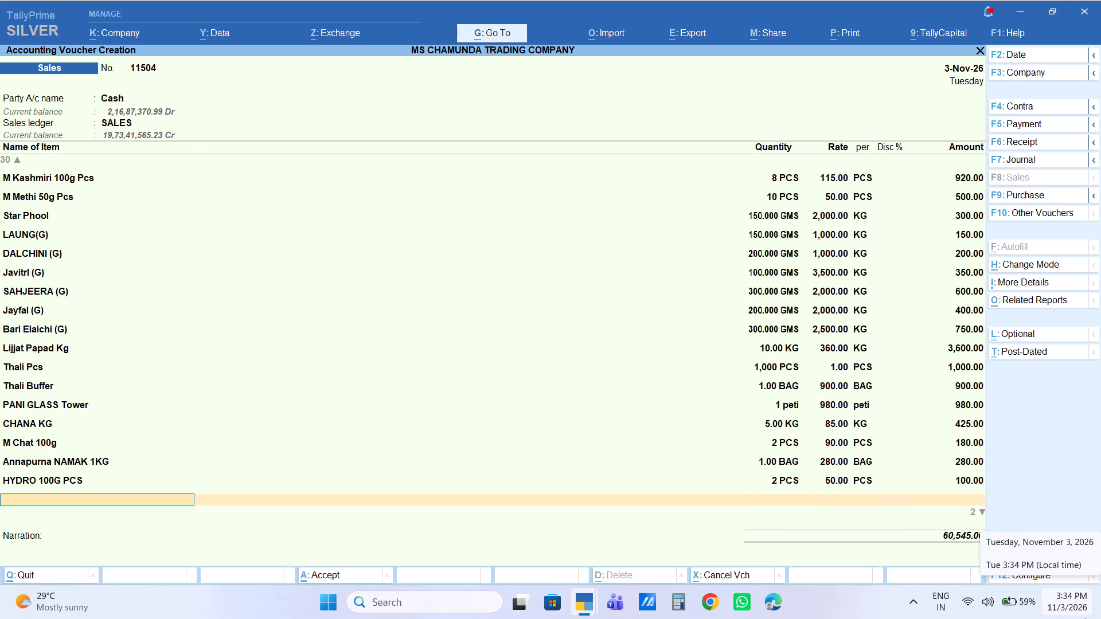
Add the item Jmain KG with a quantity of 0.5 KG and set its amount to 125.
text(jmai)
key(Down)
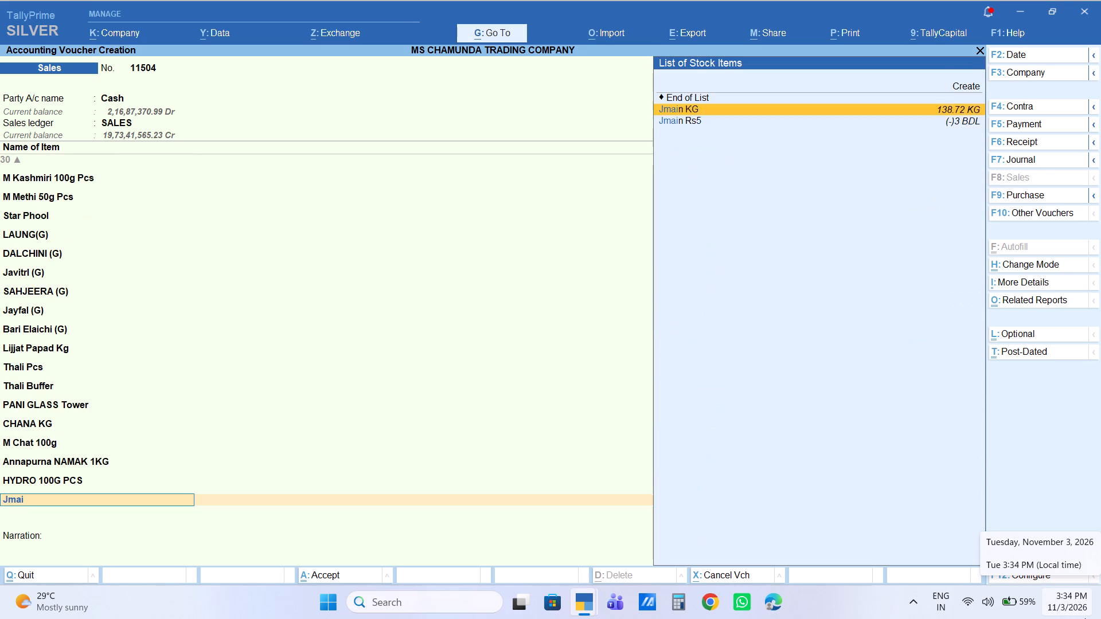
key(Return)
text(.5)
key(Return)
key(Return)
key(Return)
key(Return)
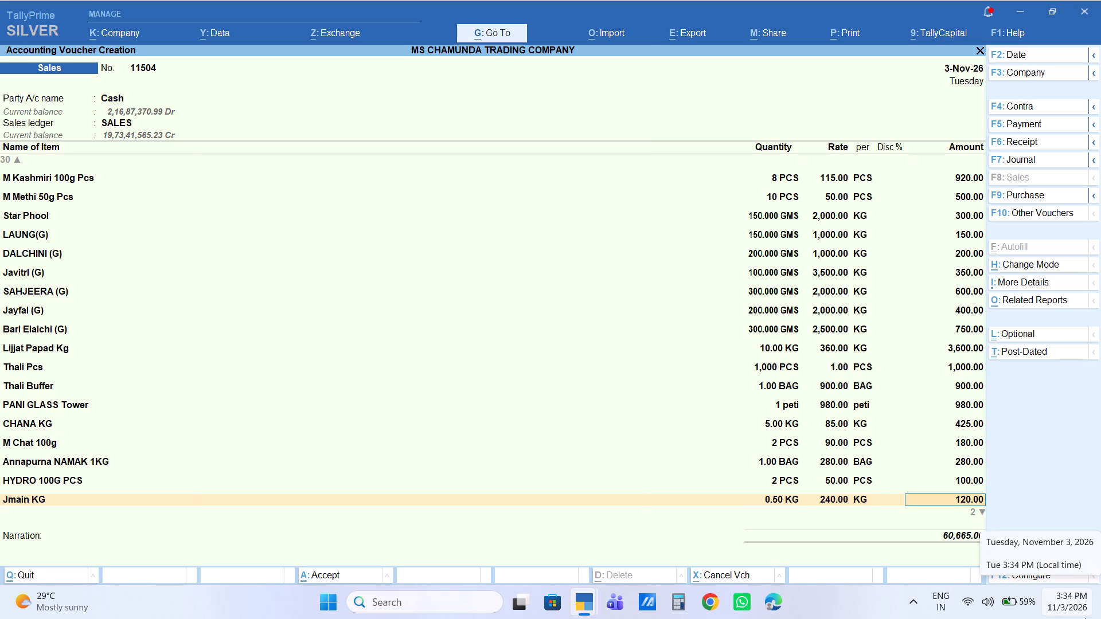
text(125)
key(Return)
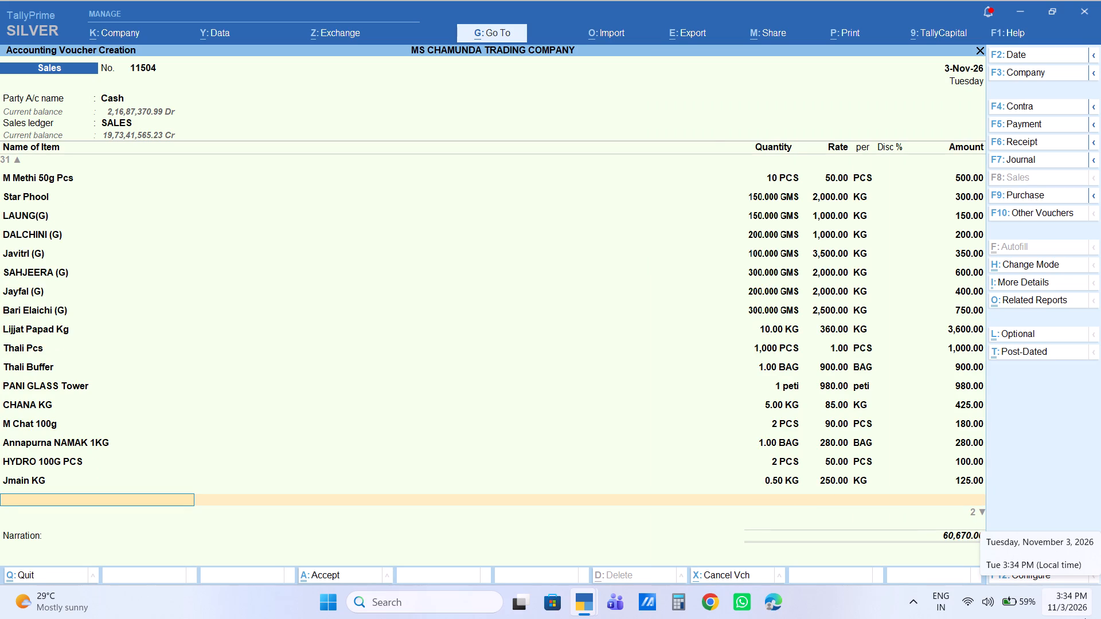
Add the item Kabli Chana Loose with a quantity of 40 KG and set its amount to 3600.
text(kabli)
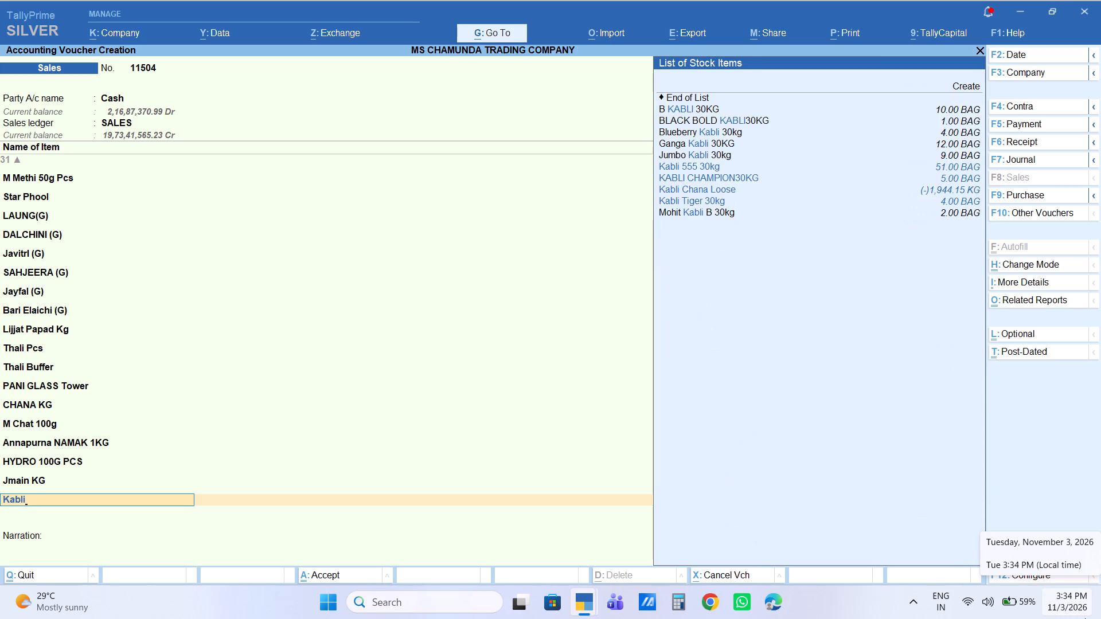
key(Down)
key(Down)
key(Down)
key(Down)
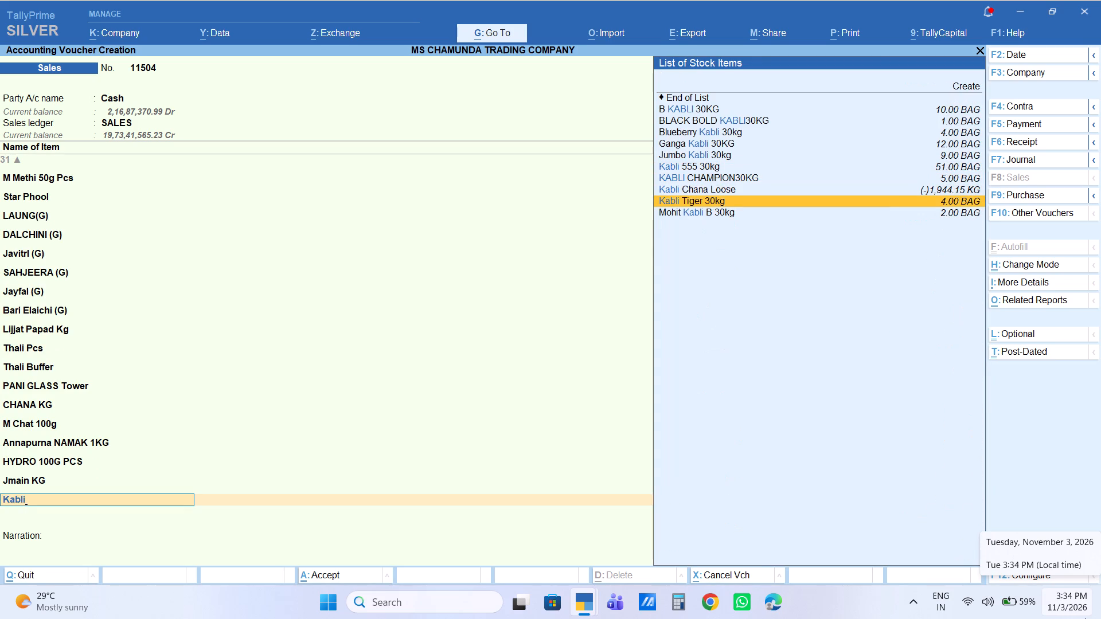
key(Up)
key(Return)
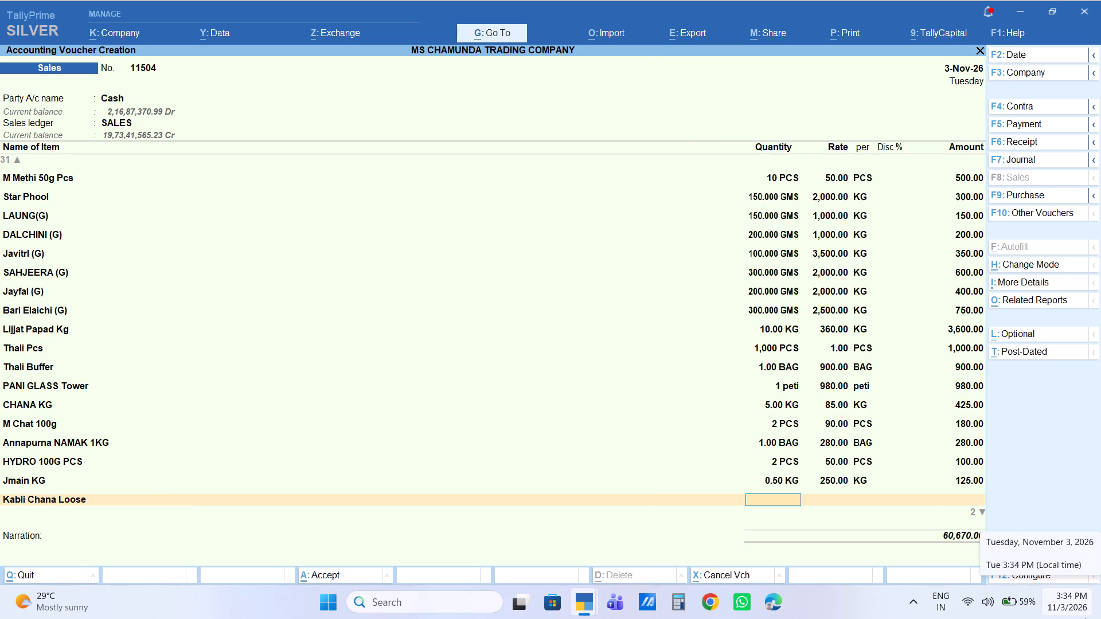
text(40)
key(Return)
key(Return)
key(Return)
key(Return)
text(3600)
key(Return)
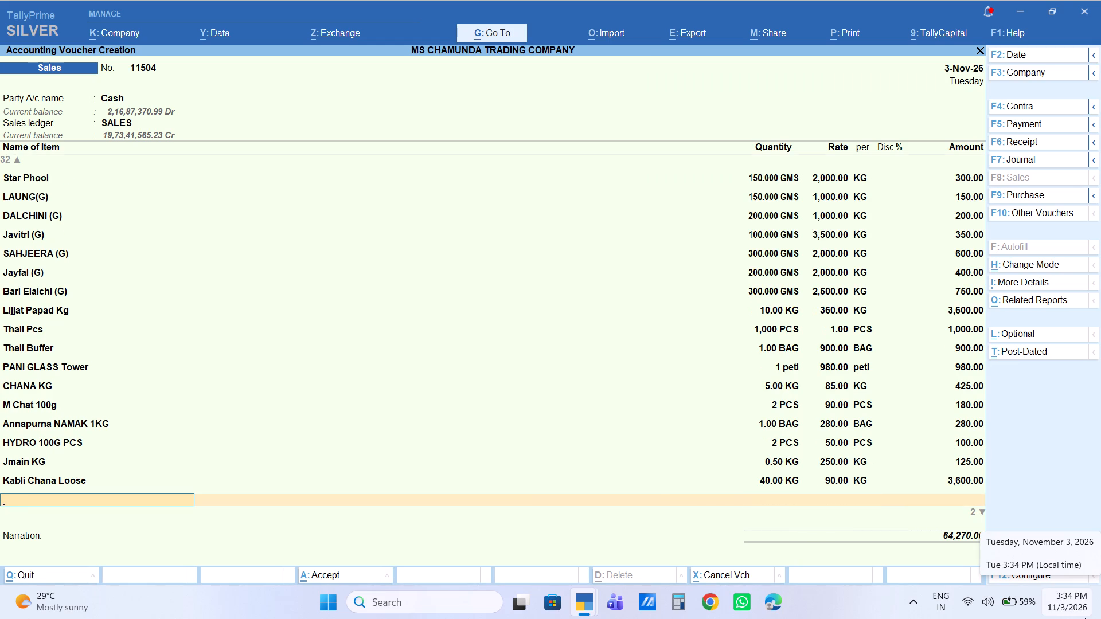
Add the item Chowmein Peti with a quantity of 1 peti and set its amount to 620.
text(chow)
key(Down)
key(Return)
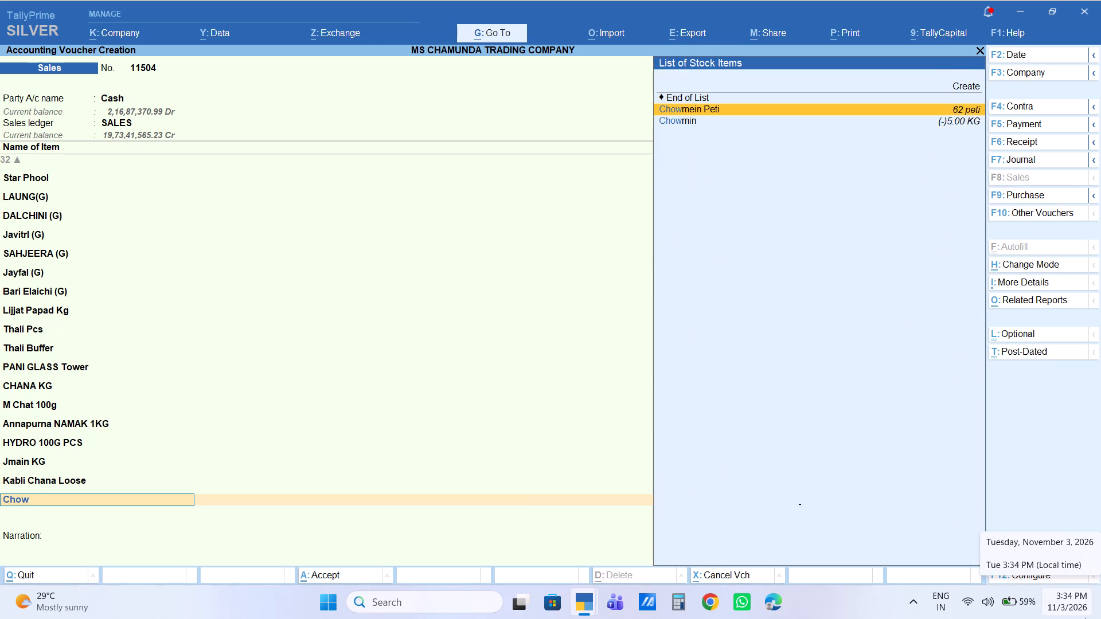
key(1)
key(Return)
key(Return)
key(Return)
key(Return)
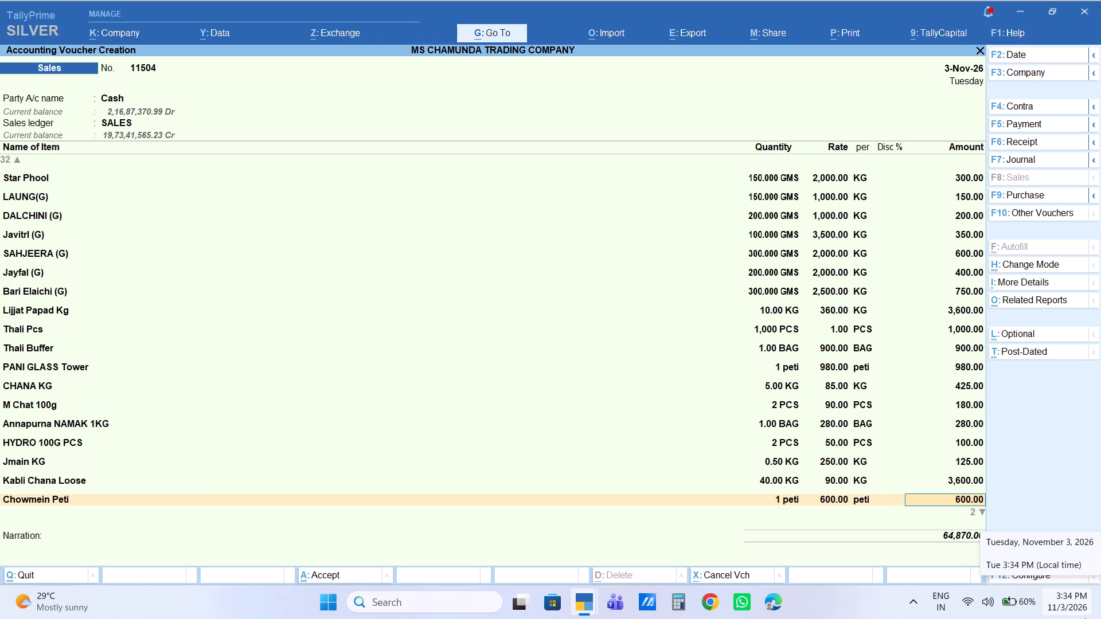
key(Return)
key(BackSpace)
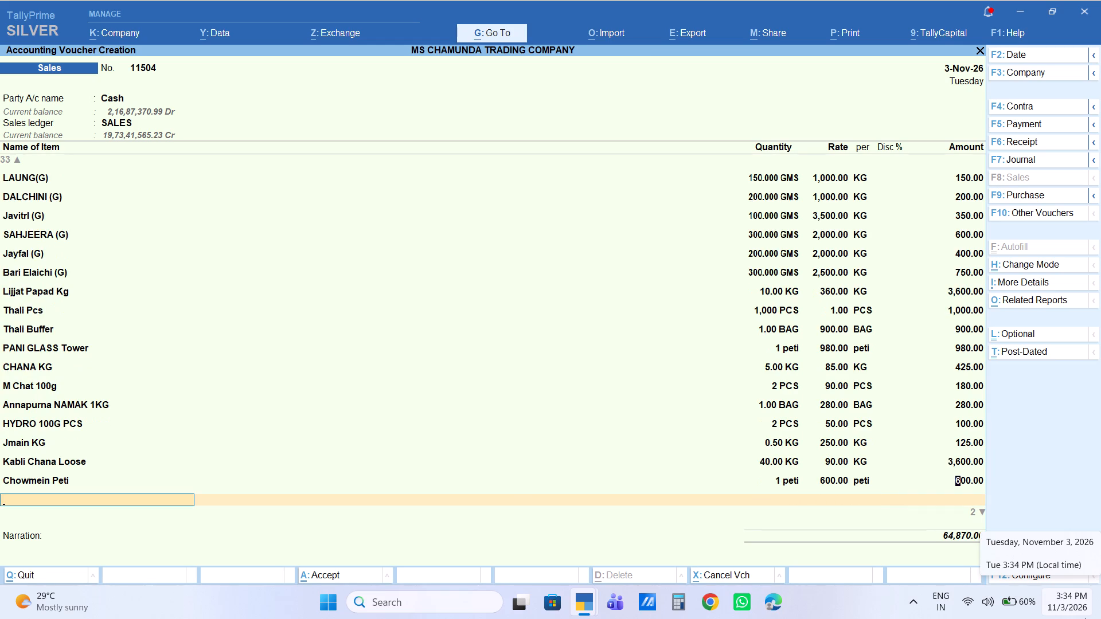
text(620)
key(Return)
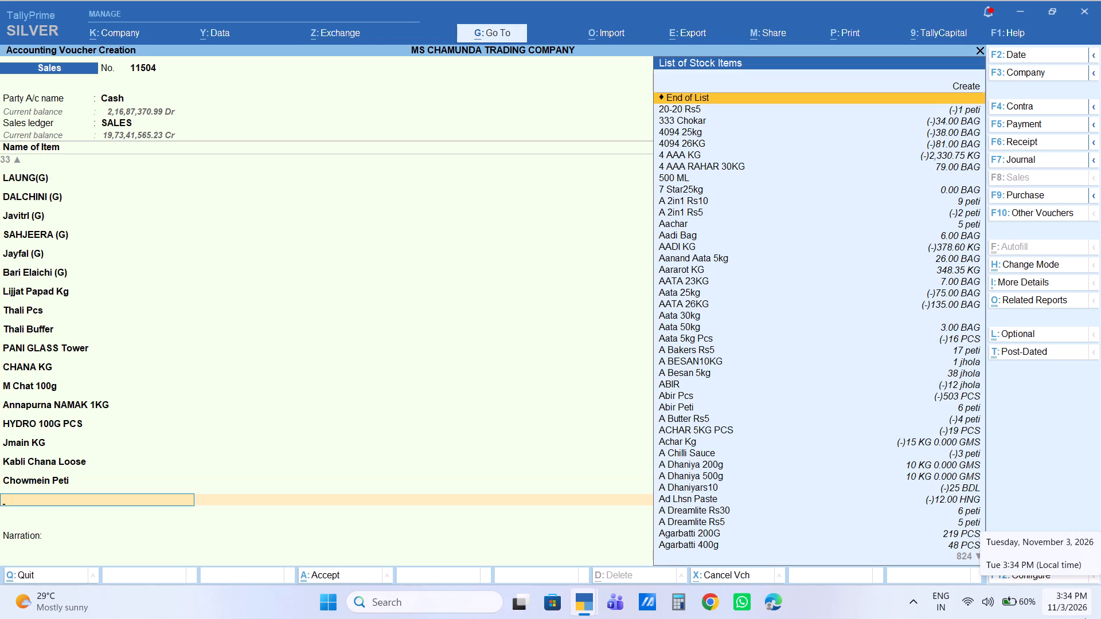
Add the item Ajina Motto KG with a quantity of 0.5 KG and set its amount to 100.
text(ajin)
key(Return)
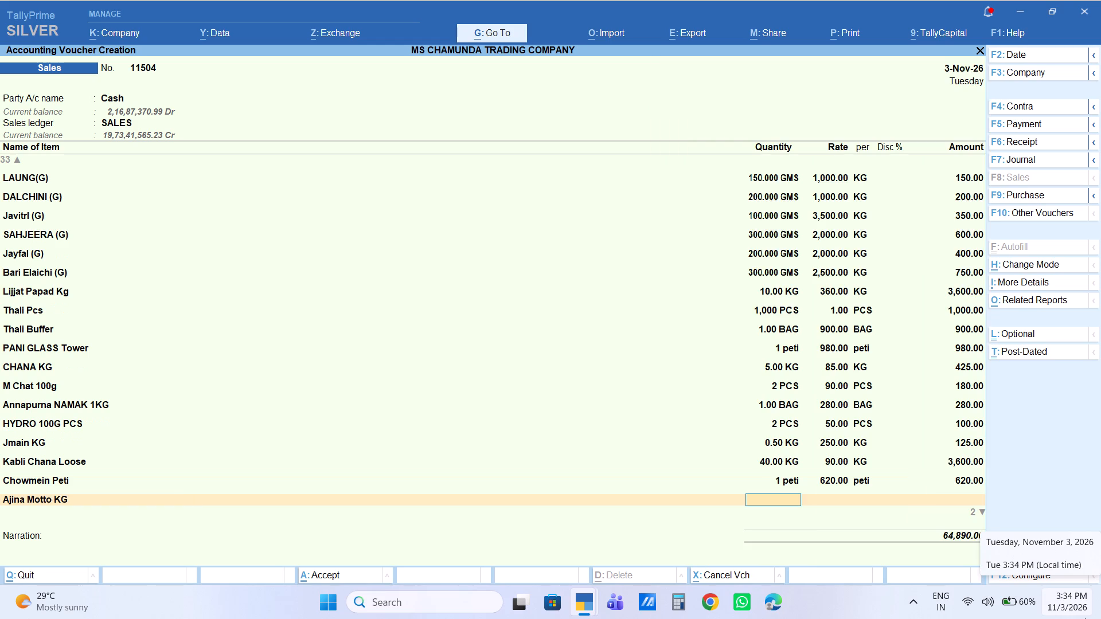
text(.5)
key(Return)
key(Return)
key(Return)
key(Return)
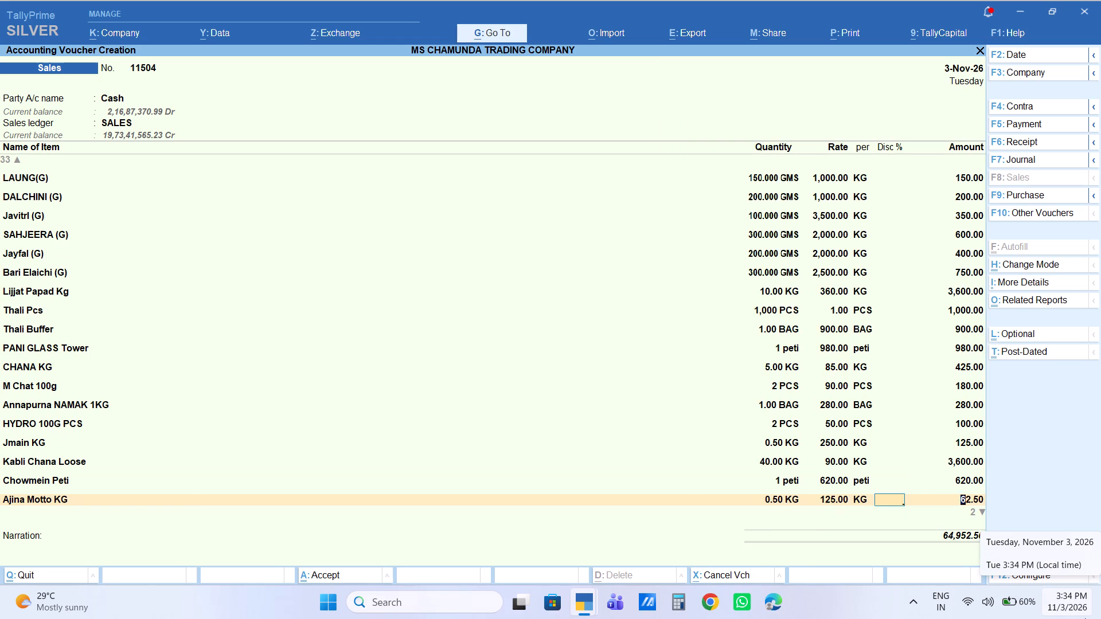
text(100)
key(Return)
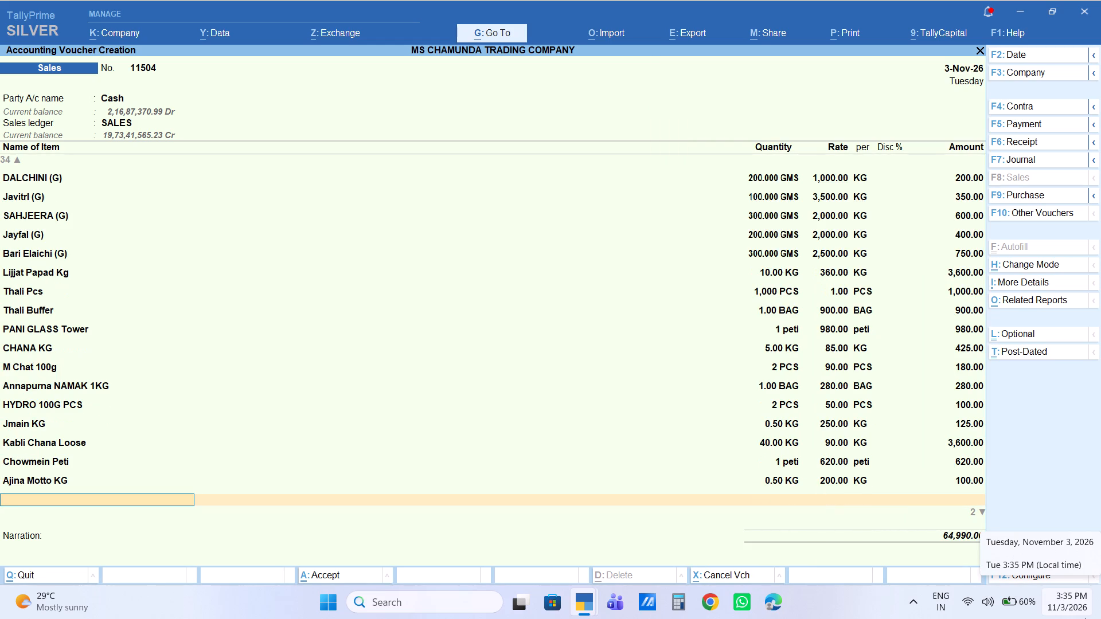
Add the item Soya Sauce Pcs with a quantity of 2 PCS and set its amount to 150.
text(soya)
key(Down)
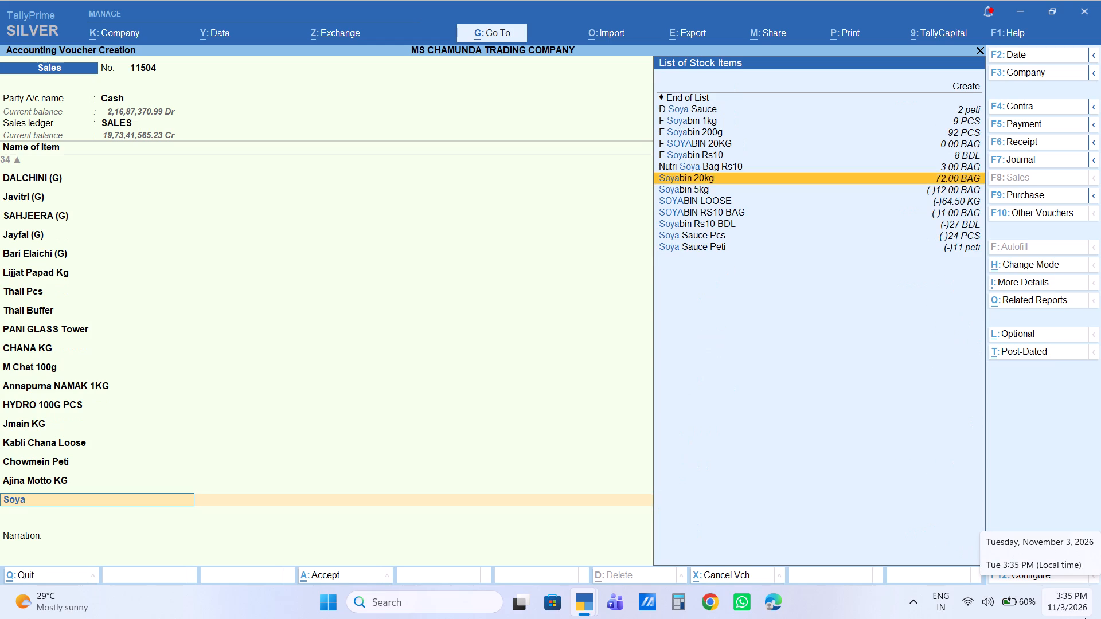
key(Down)
key(Down)
key(Down)
key(Down)
key(Down)
key(Return)
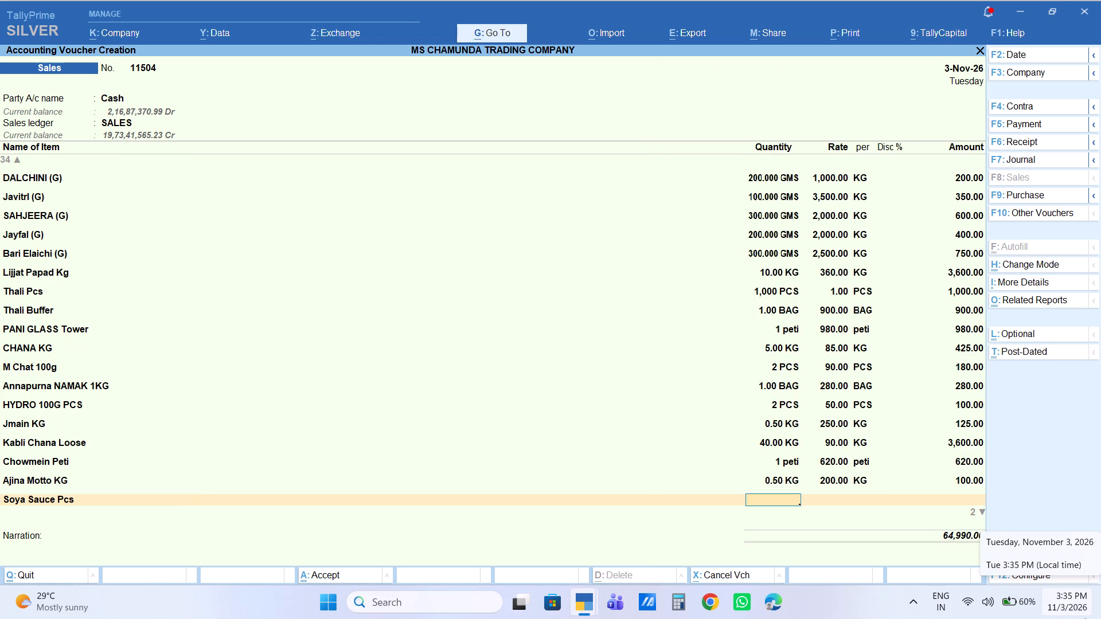
key(2)
key(Return)
key(Return)
key(Return)
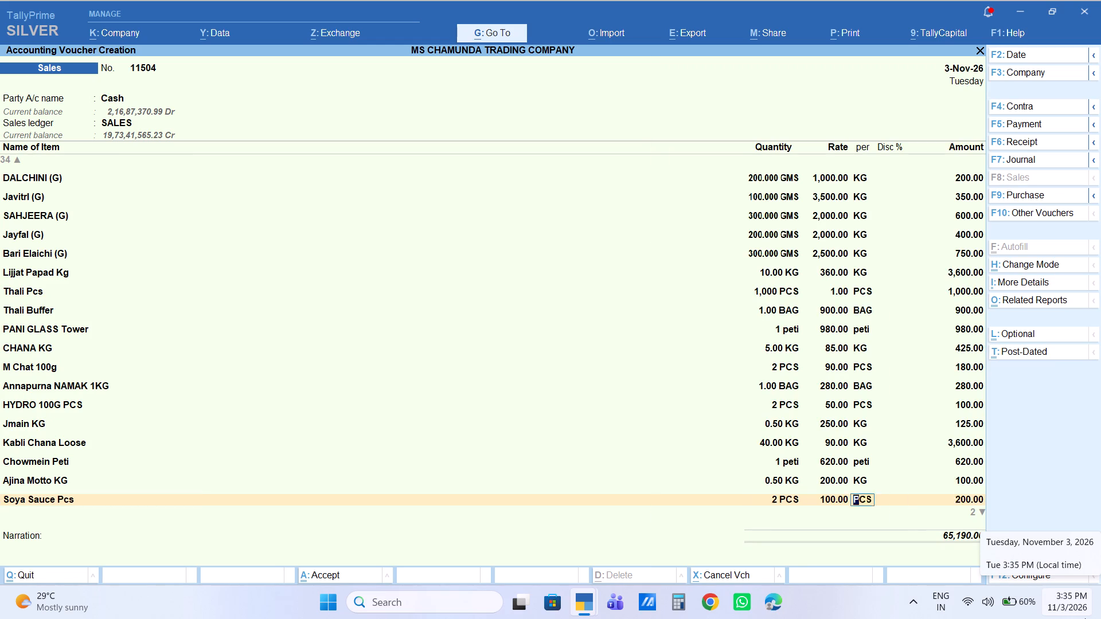
key(Return)
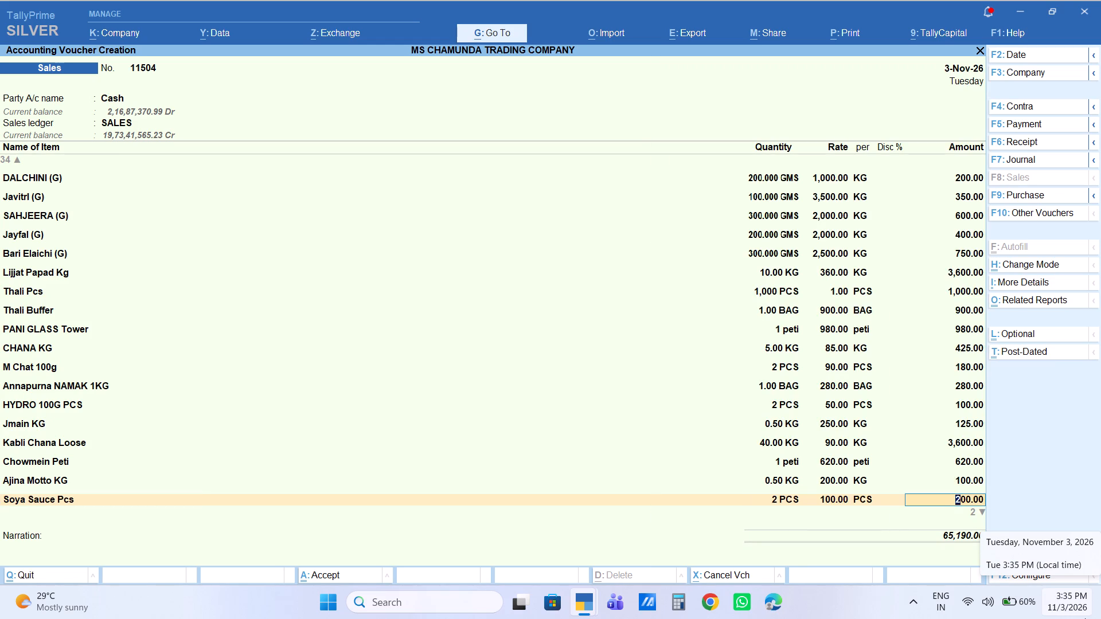
text(150)
key(Return)
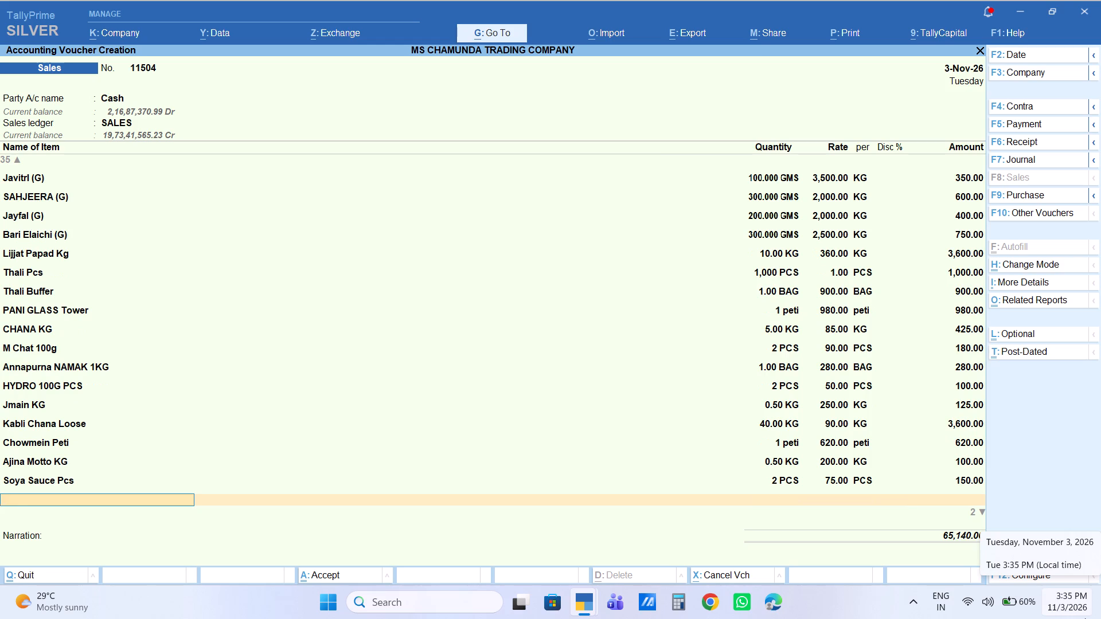
Add the item CHILLI SAUCE PC with a quantity of 5 PCS and set its amount to 400.
text(chilli)
key(Return)
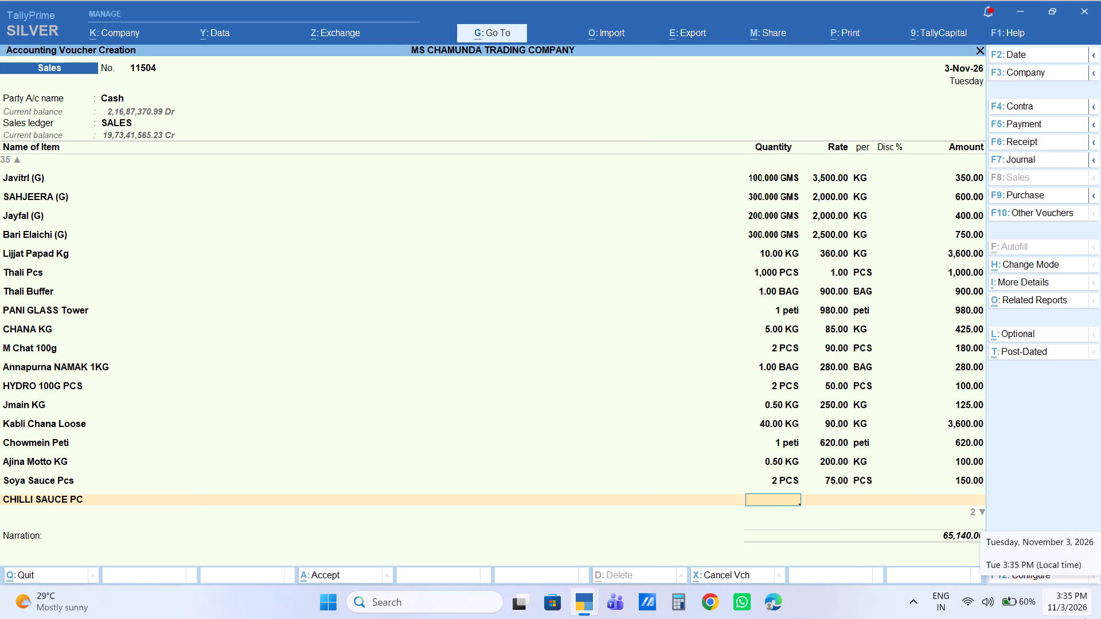
key(5)
key(Return)
key(Return)
key(Return)
key(Return)
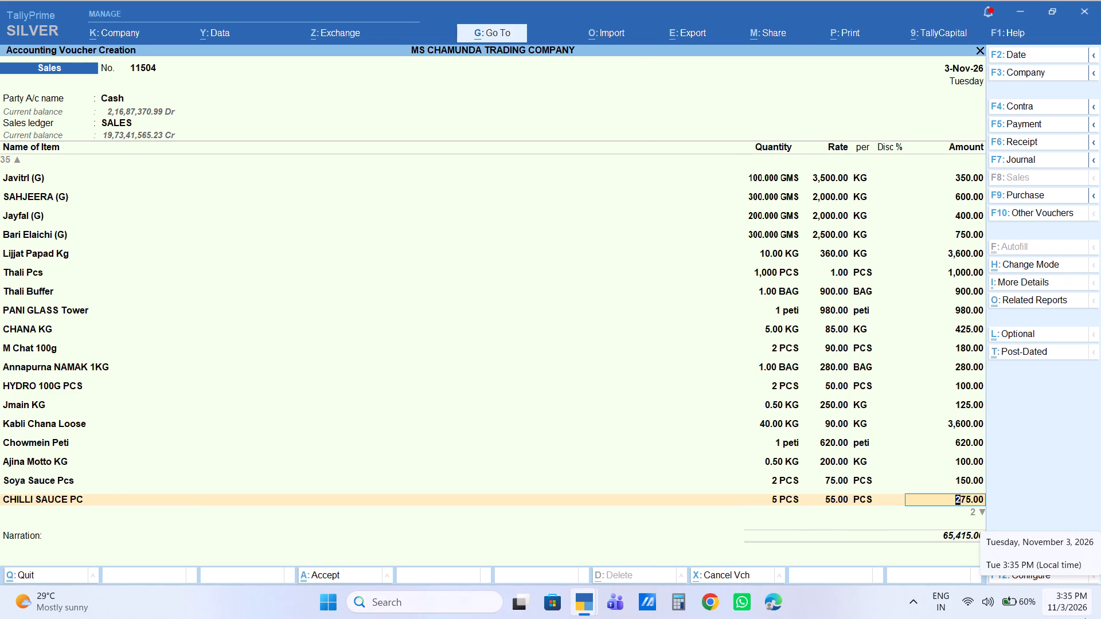
text(400)
key(Return)
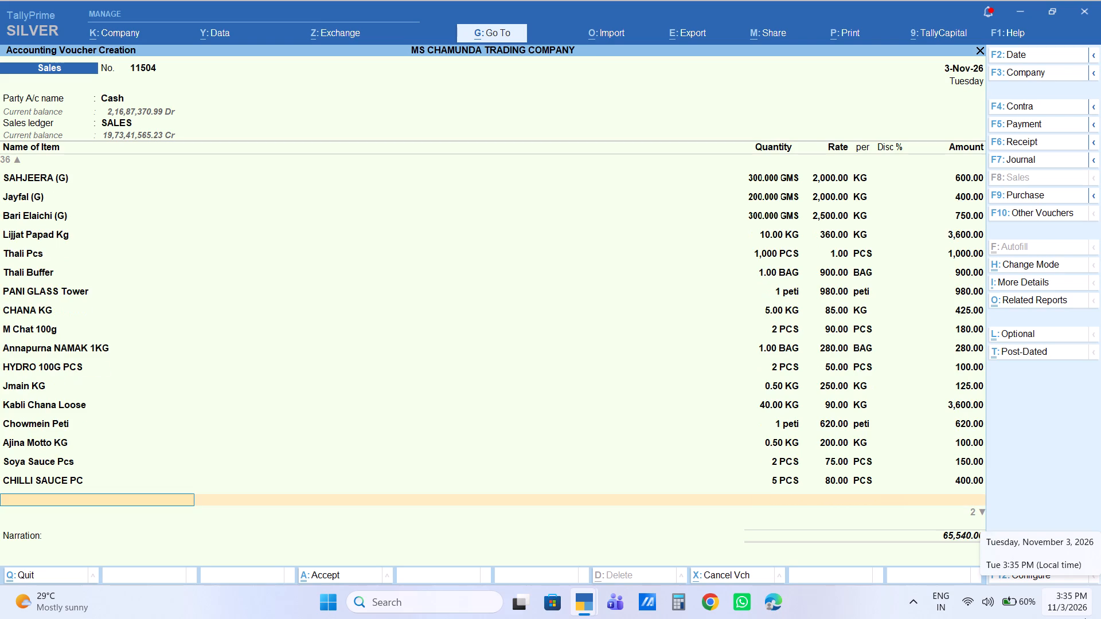
Add the item TOMATO SAUCE PC with a quantity of 5 PCS and set its amount to 500.
key(t)
text(omta)
key(Return)
key(Return)
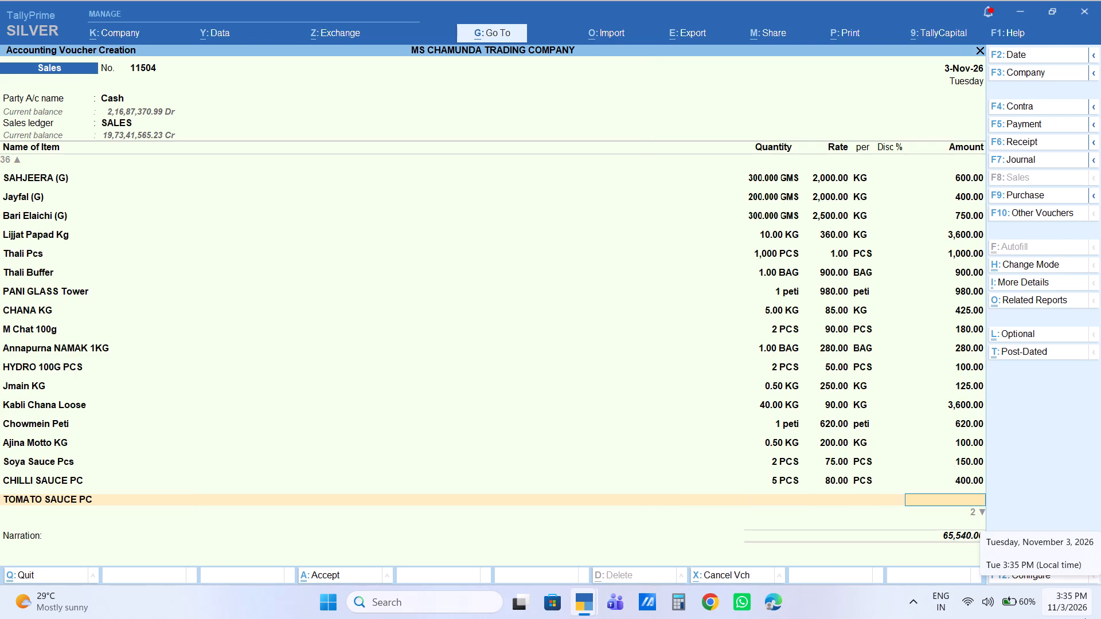
key(BackSpace)
key(5)
key(Return)
key(Return)
key(Return)
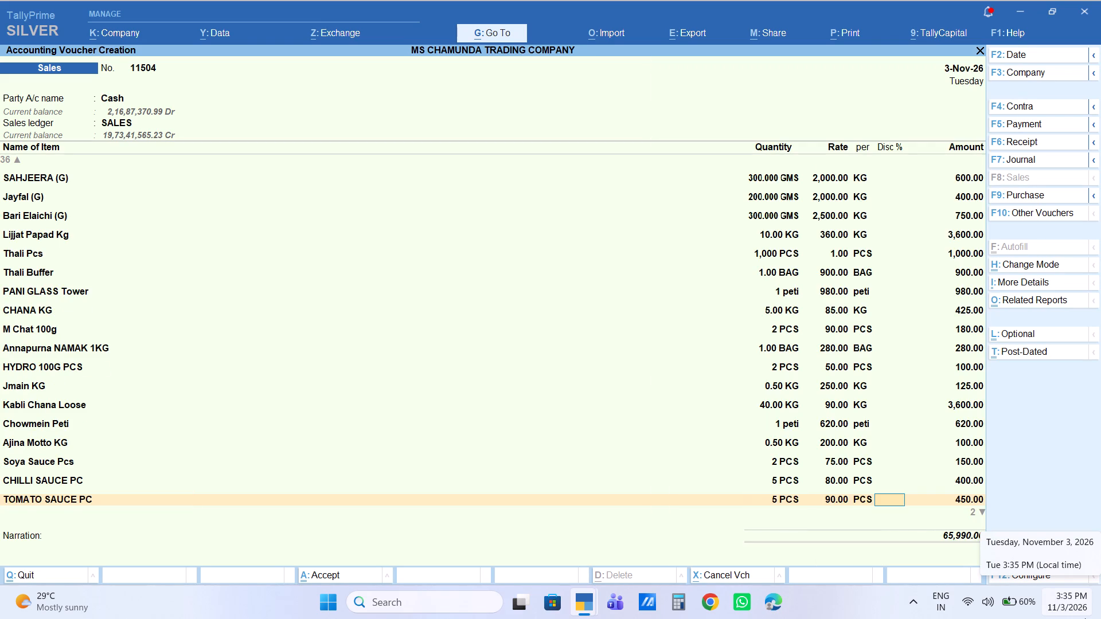
key(Return)
text(500)
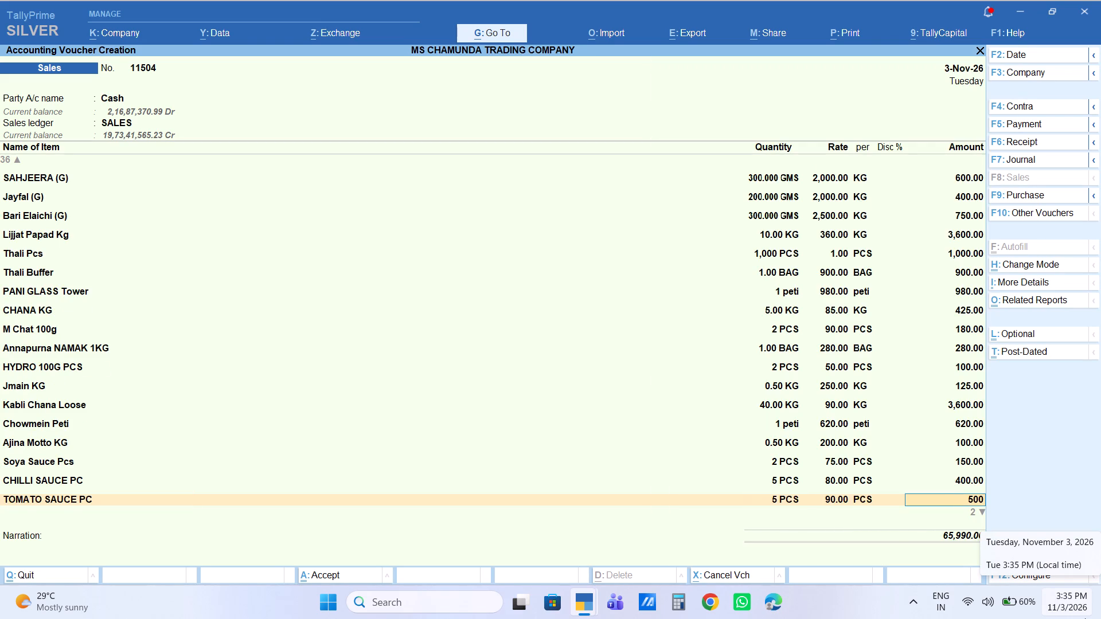
key(Return)
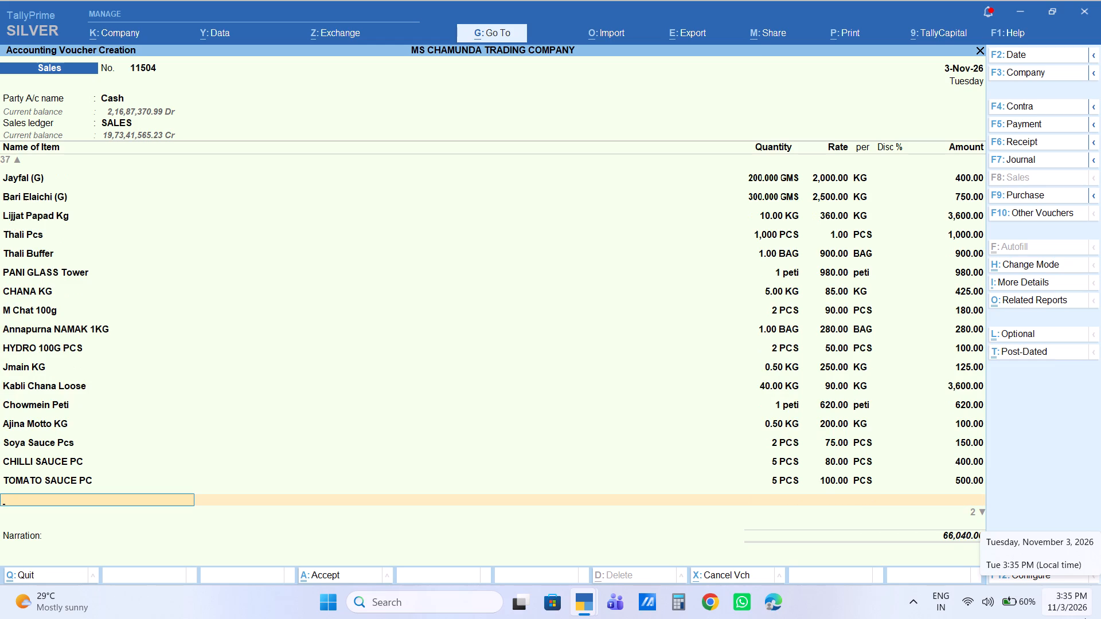
Add the item SAUNF (G) with a quantity of 0.1 KG and set its amount to 30.
text(saunfg)
key(Return)
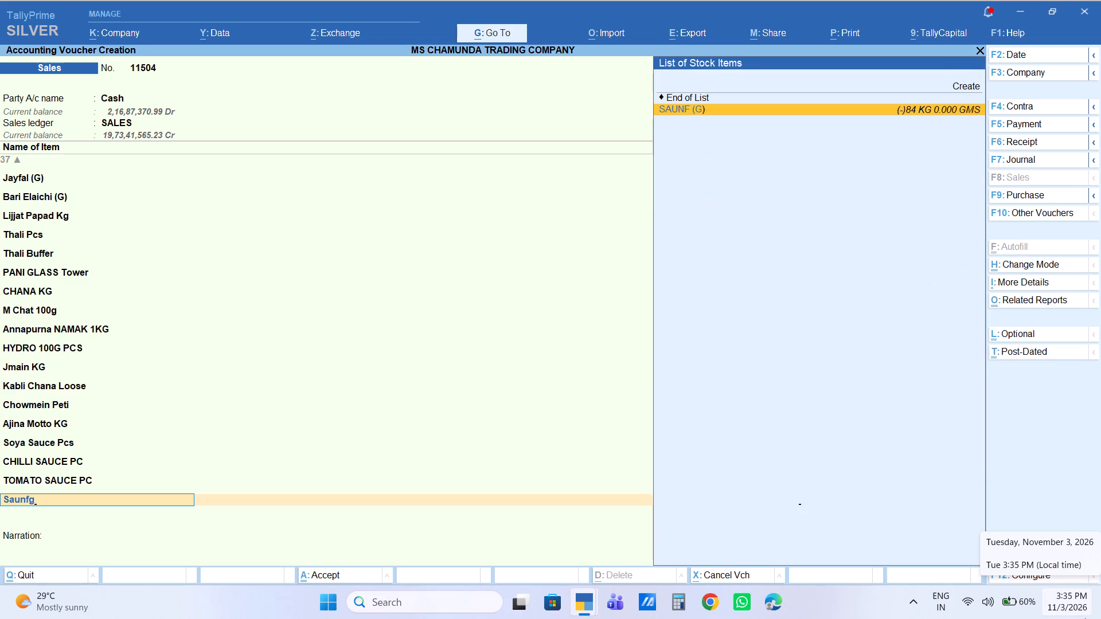
text(.1)
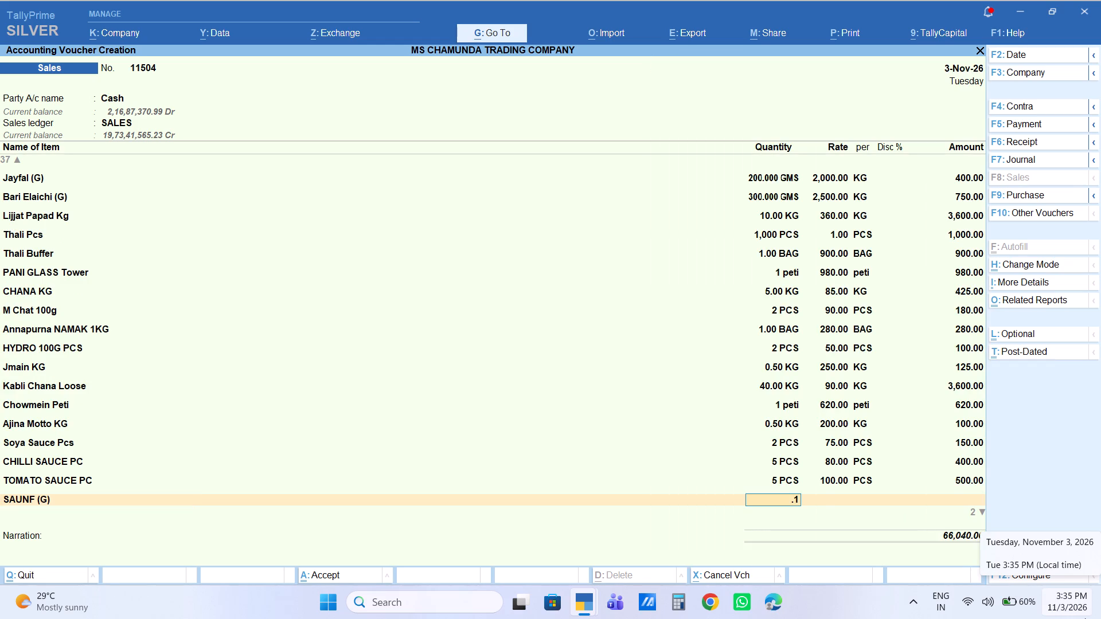
key(Return)
key(Return)
key(Return)
key(Return)
text(30)
key(Return)
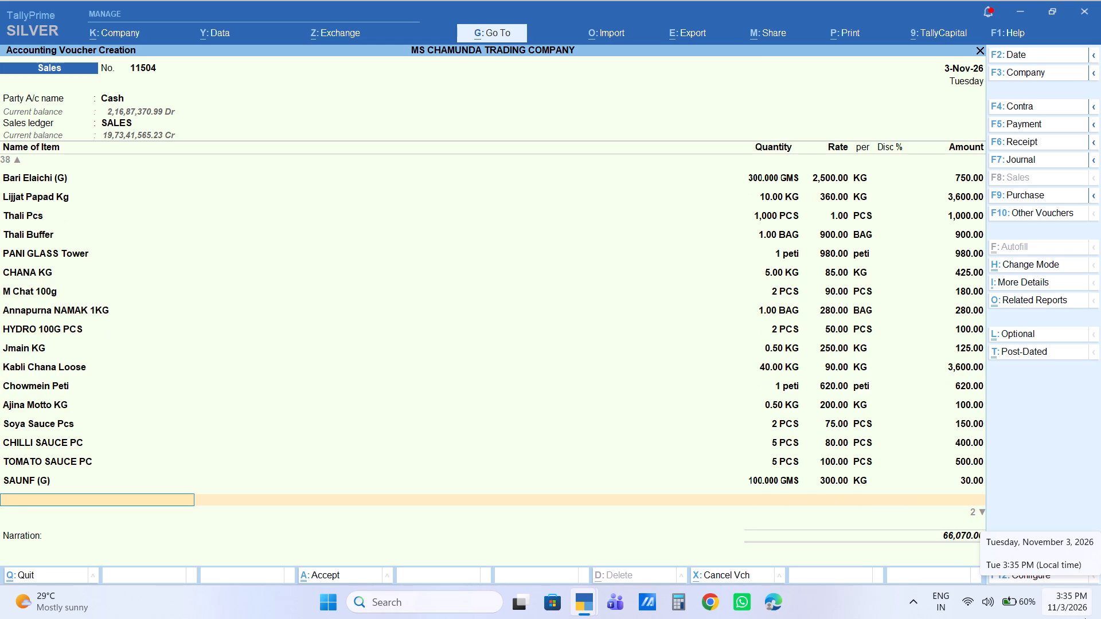
Add the item SOTH (G) with a quantity of 0.1 KG and set its amount to 100.
text(soth)
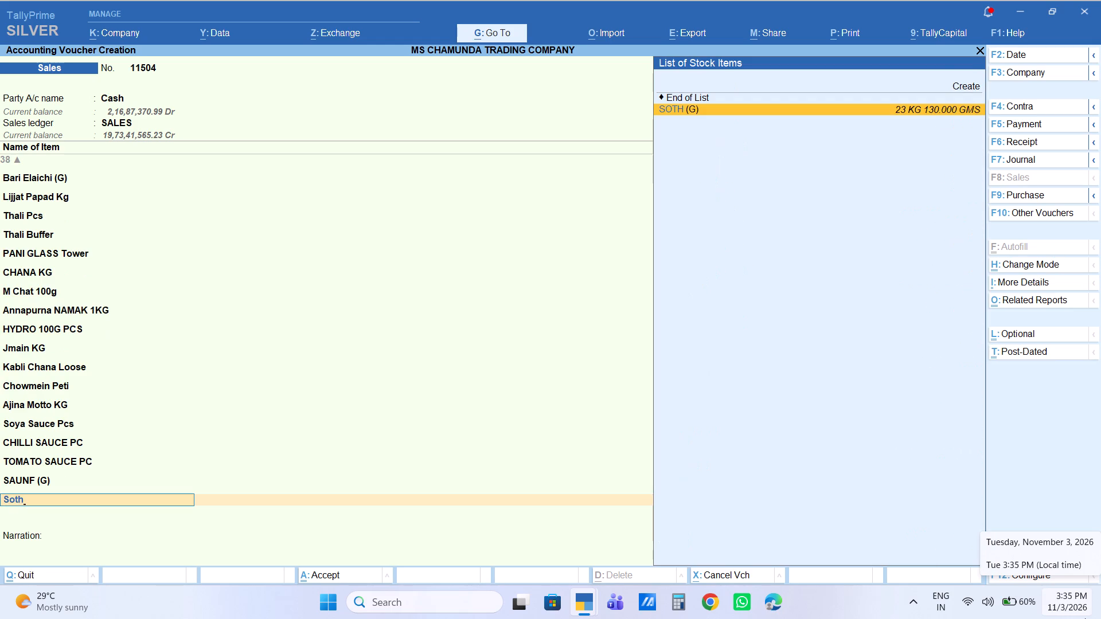
key(Return)
text(.1)
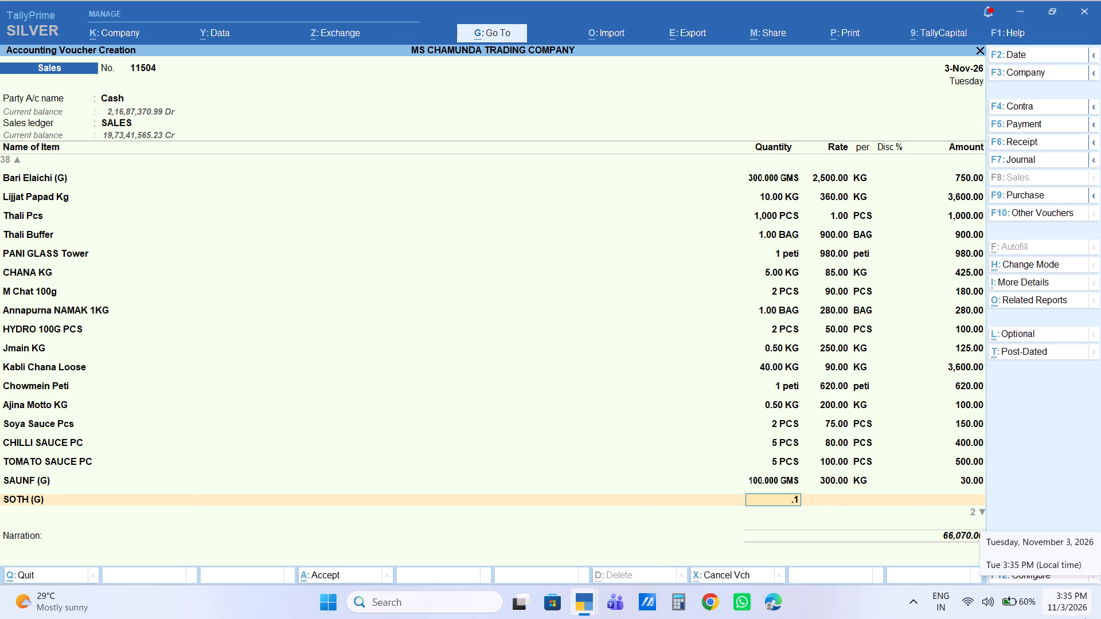
key(Return)
key(Return)
key(Return)
key(Return)
text(100)
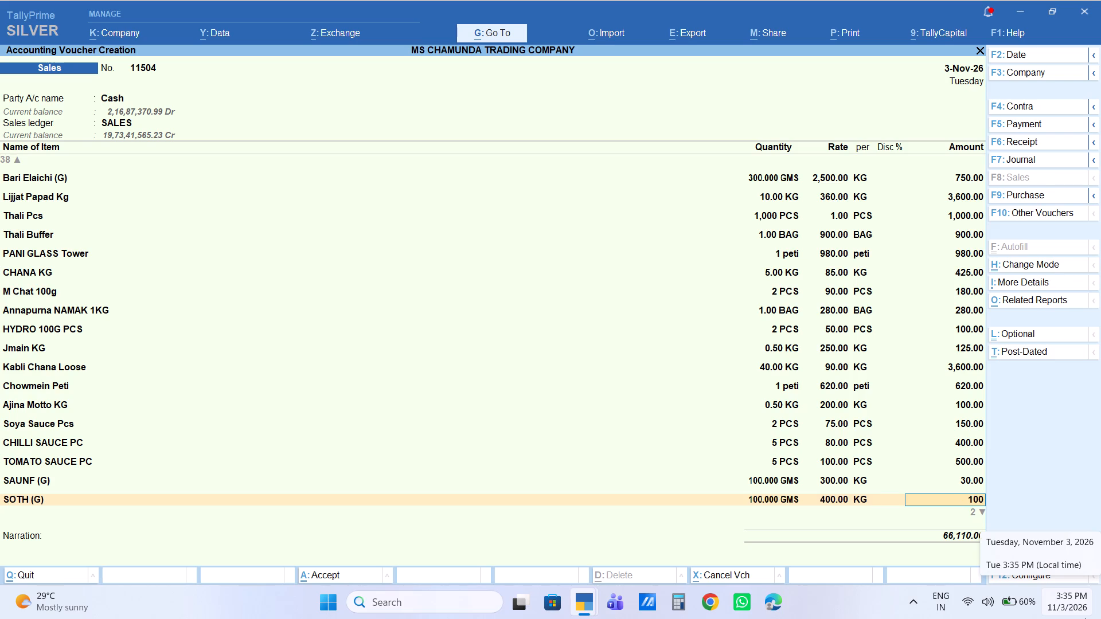
key(Return)
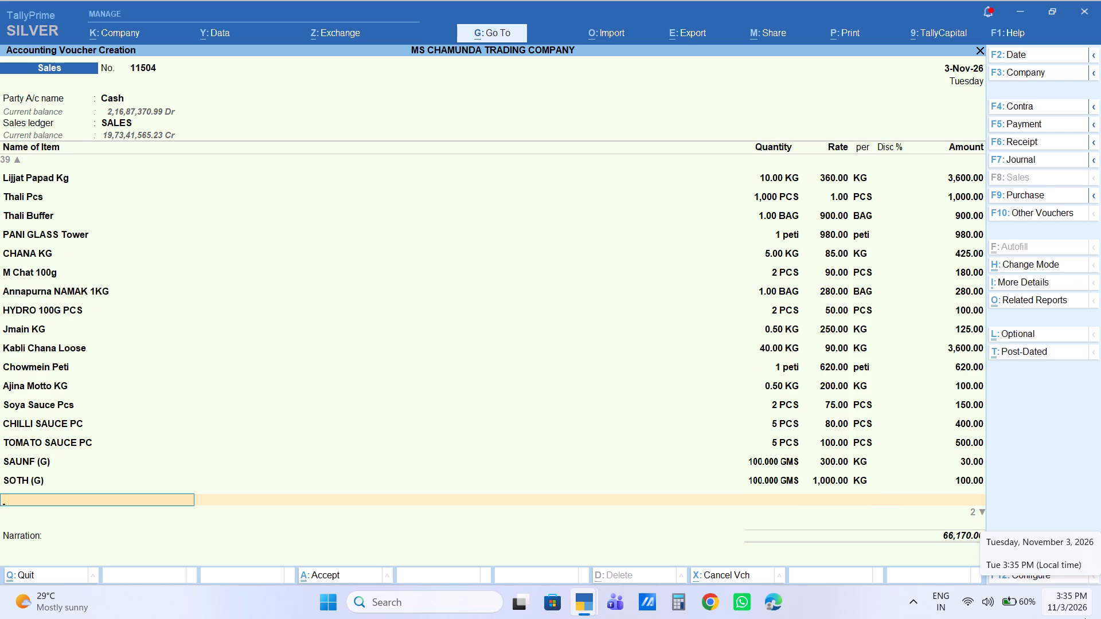
Add the item ORANGE 100G PCS with a quantity of 1 PCS and set its amount to 40.
text(ora)
text(ng)
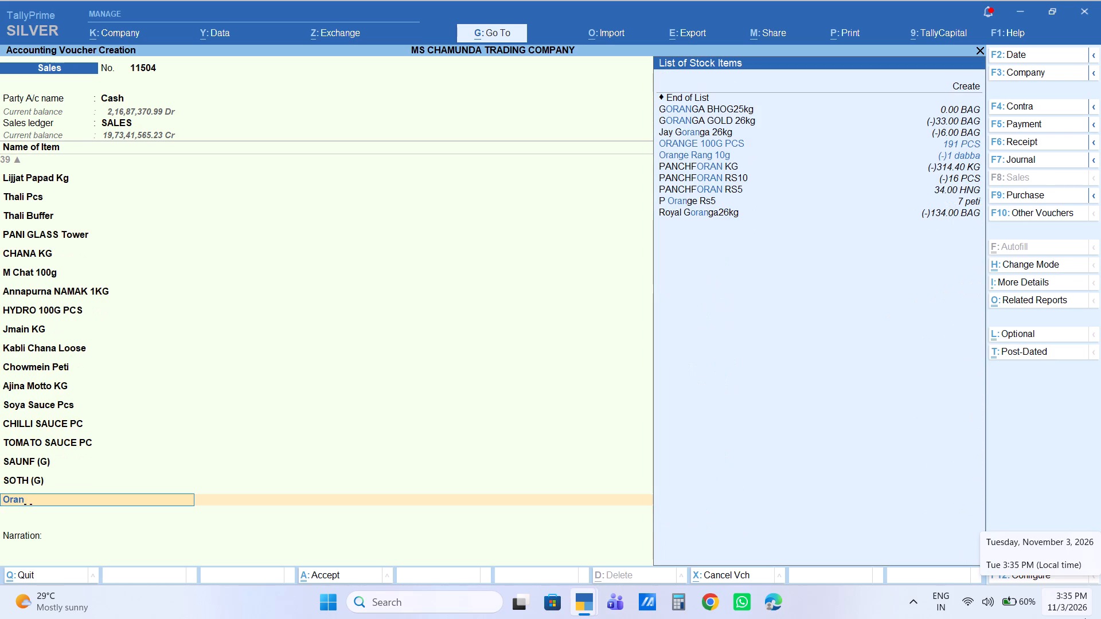
key(Down)
key(Down)
key(Up)
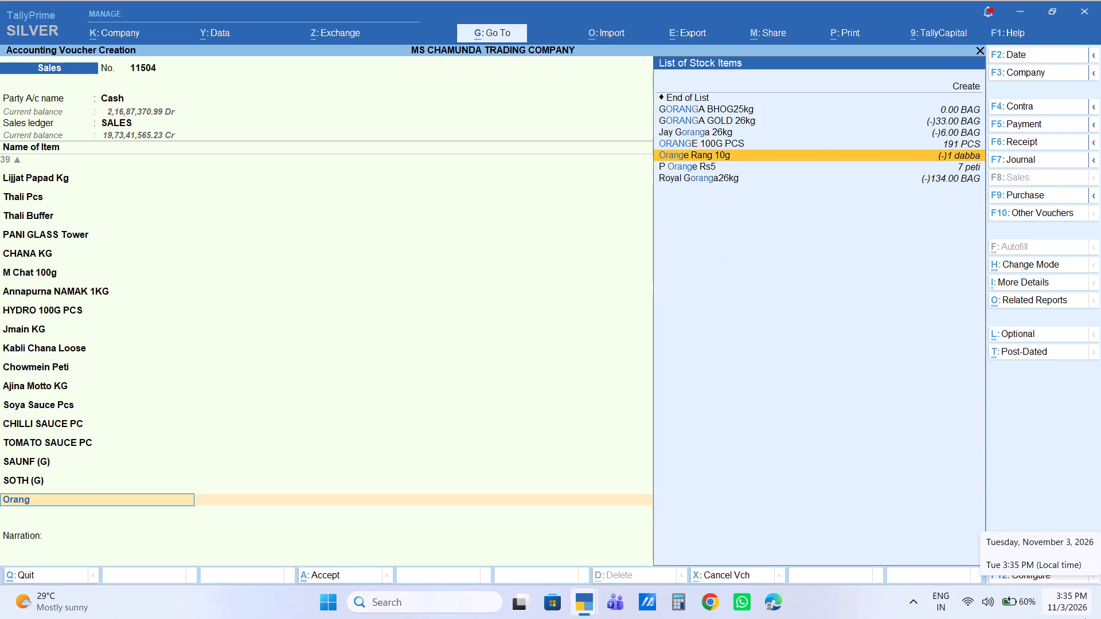
key(Return)
key(1)
key(Return)
key(Return)
key(Return)
key(Return)
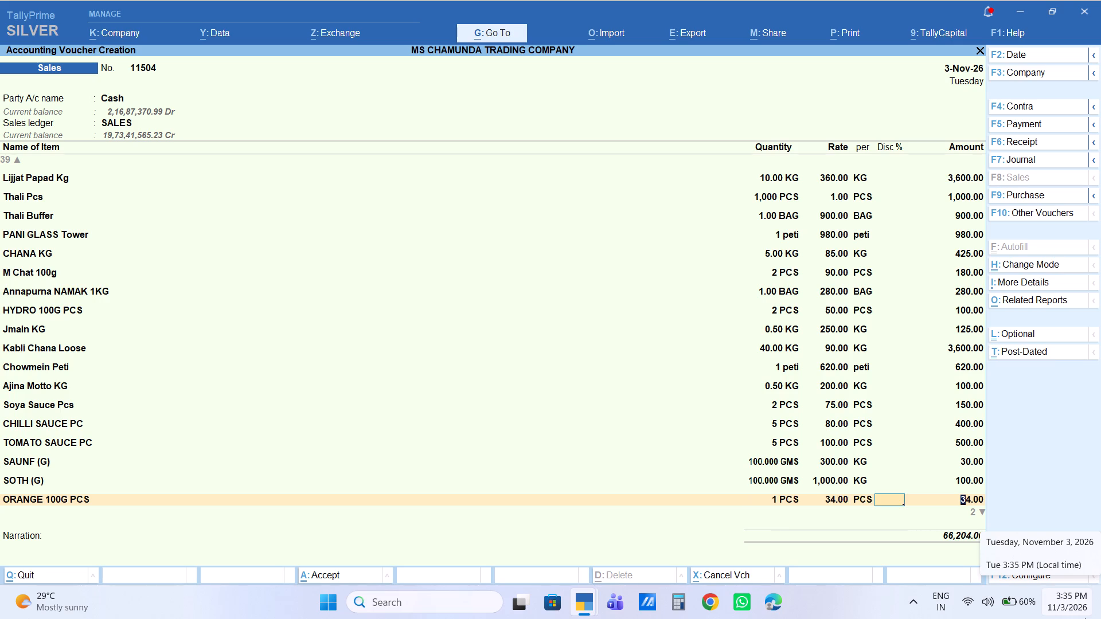
text(40)
key(Return)
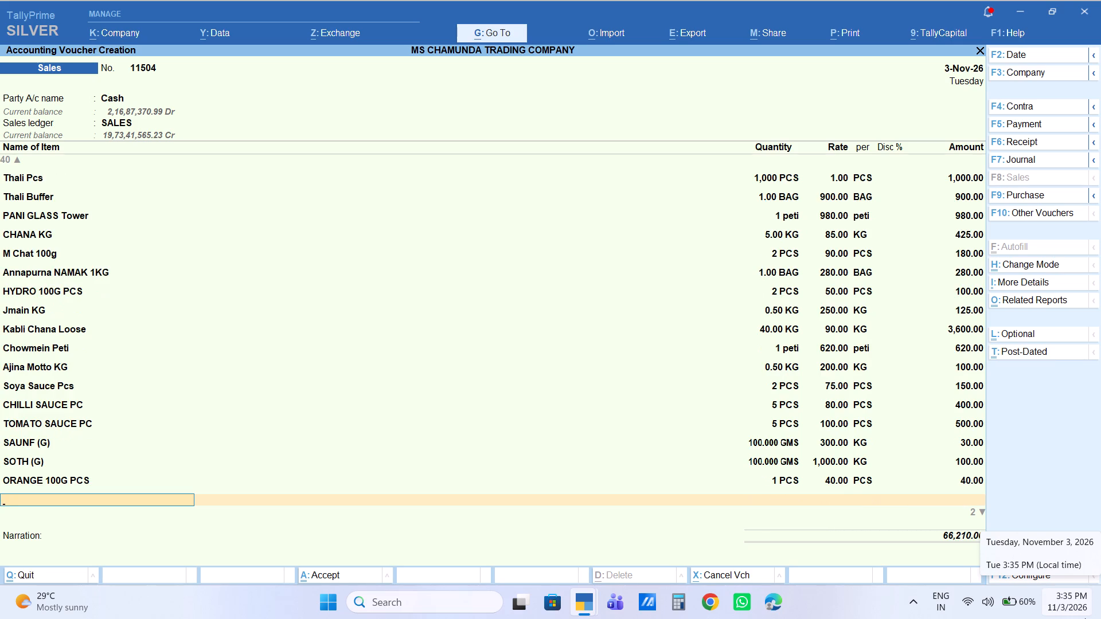
End the item list and add the Labour Charge ledger with an amount of 30.
key(Return)
text(la)
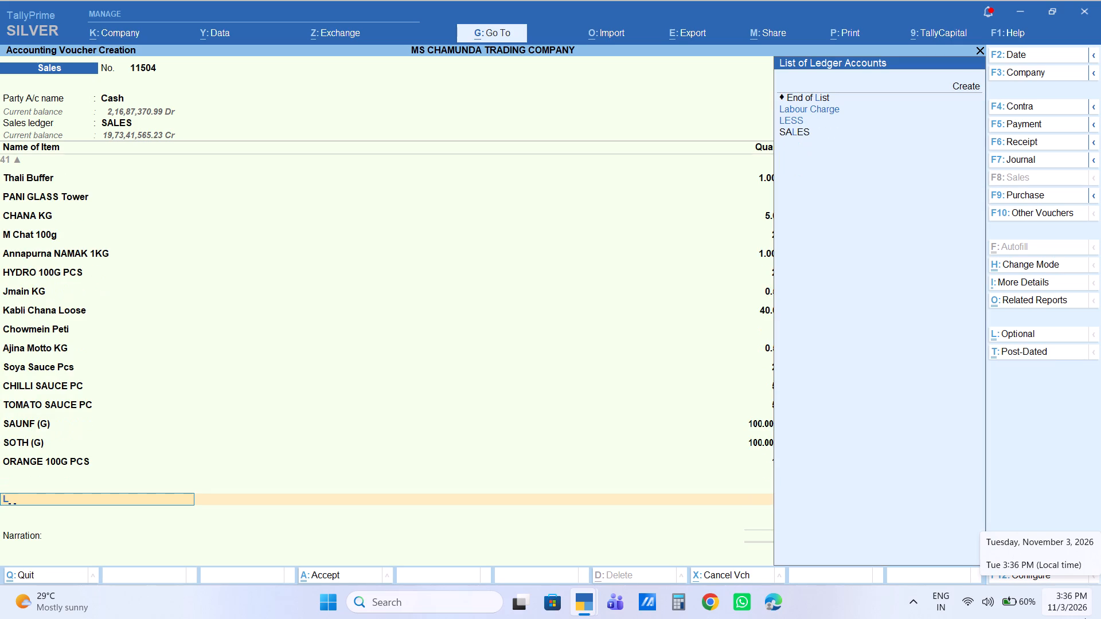
key(Return)
key(Return)
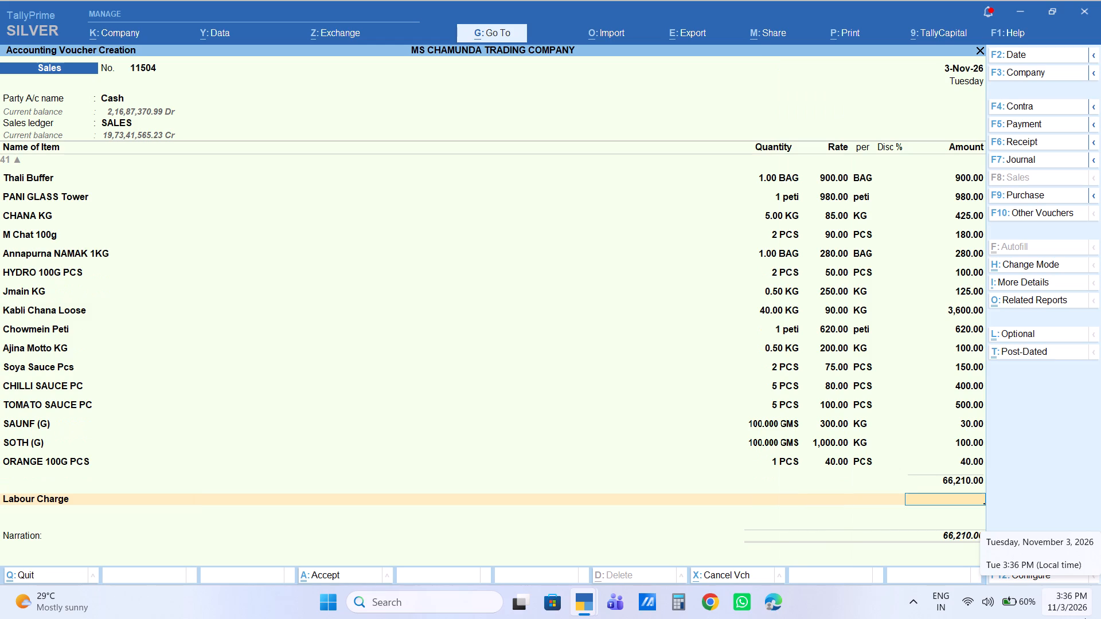
text(30)
key(Return)
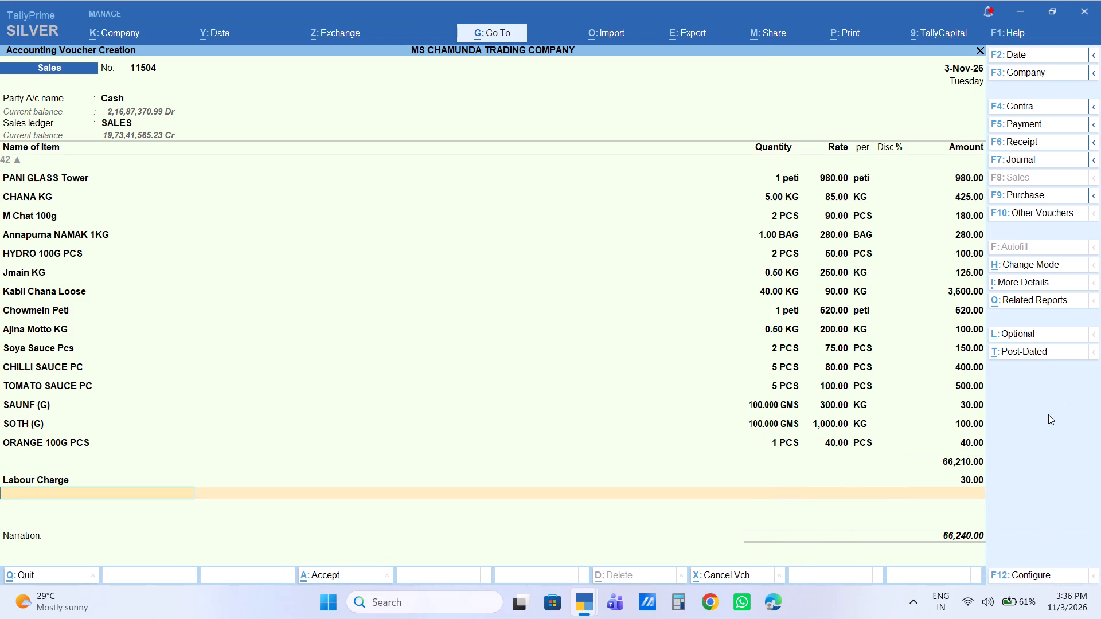
Save the sales voucher with an empty narration and return to the Gateway of Tally.
key(Return)
key(Return)
key(Return)
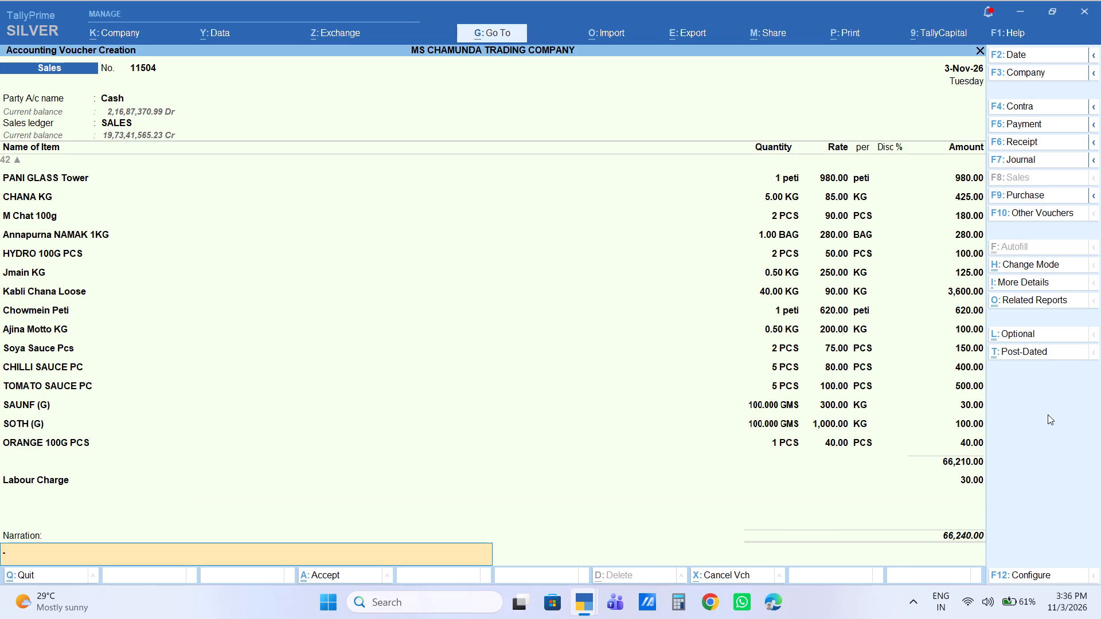
key(Return)
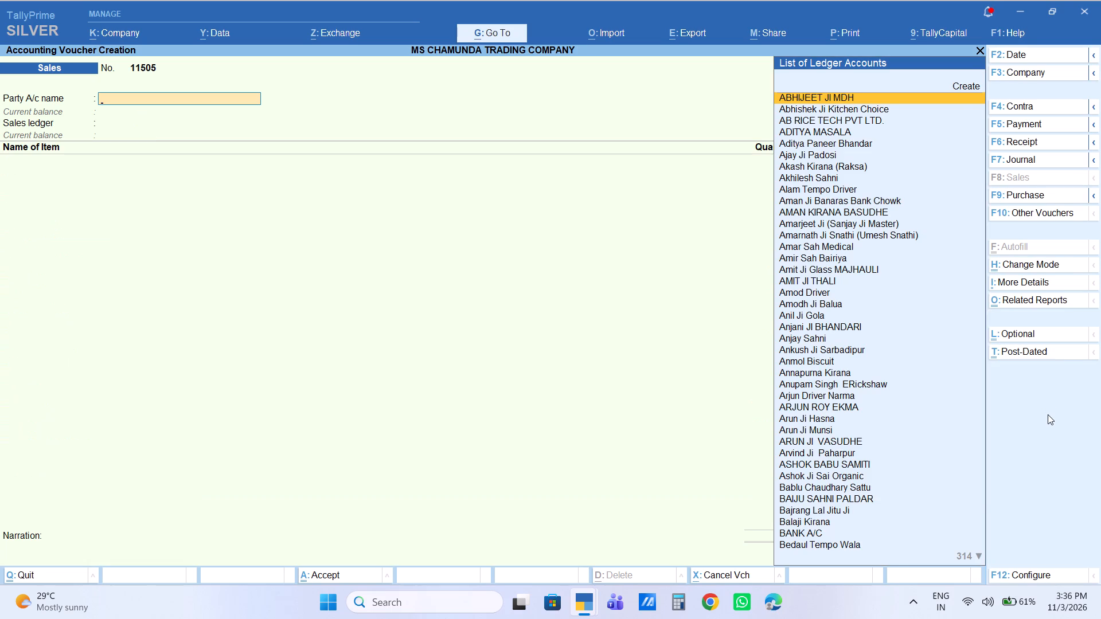
key(Escape)
key(Escape)
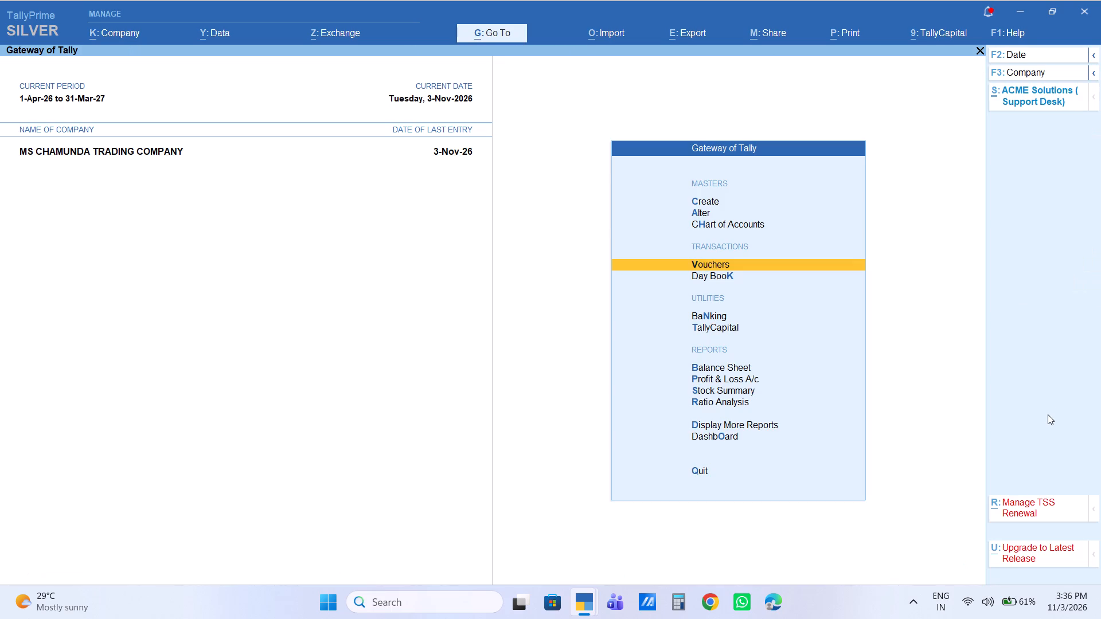
Open the saved sales voucher No. 11504 from the Day Book.
key(Down)
key(Return)
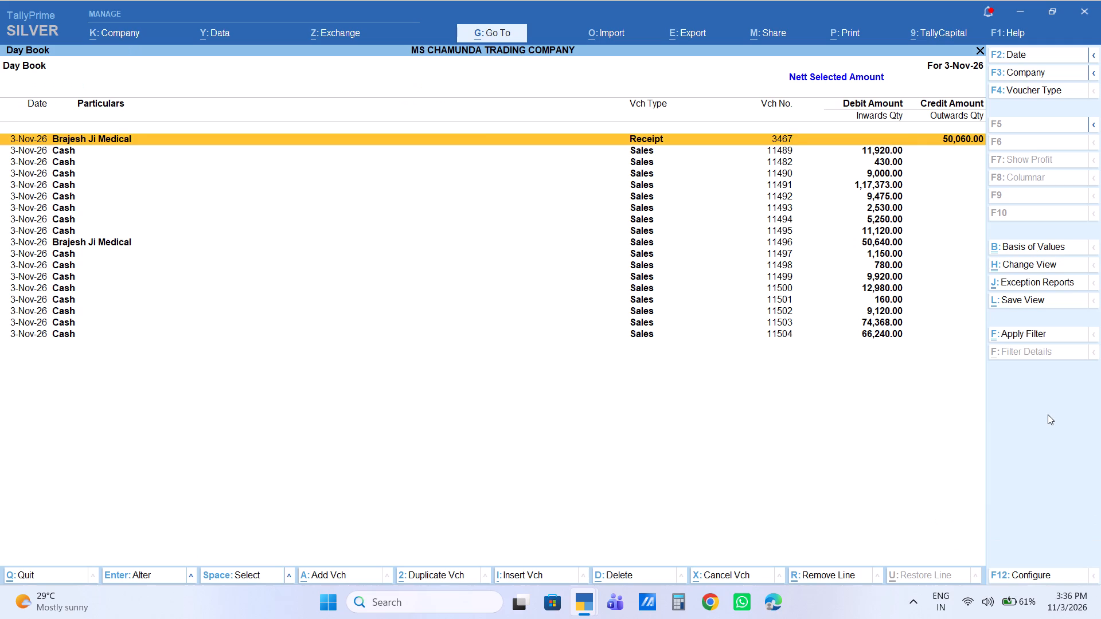
key(Down)
key(Down)
key(Down)
key(Down)
key(Down)
key(Down)
key(Down)
key(Down)
key(Down)
key(Down)
key(Down)
key(Down)
key(Down)
key(Down)
key(Down)
key(Down)
key(Down)
key(Down)
key(Down)
key(Down)
key(Return)
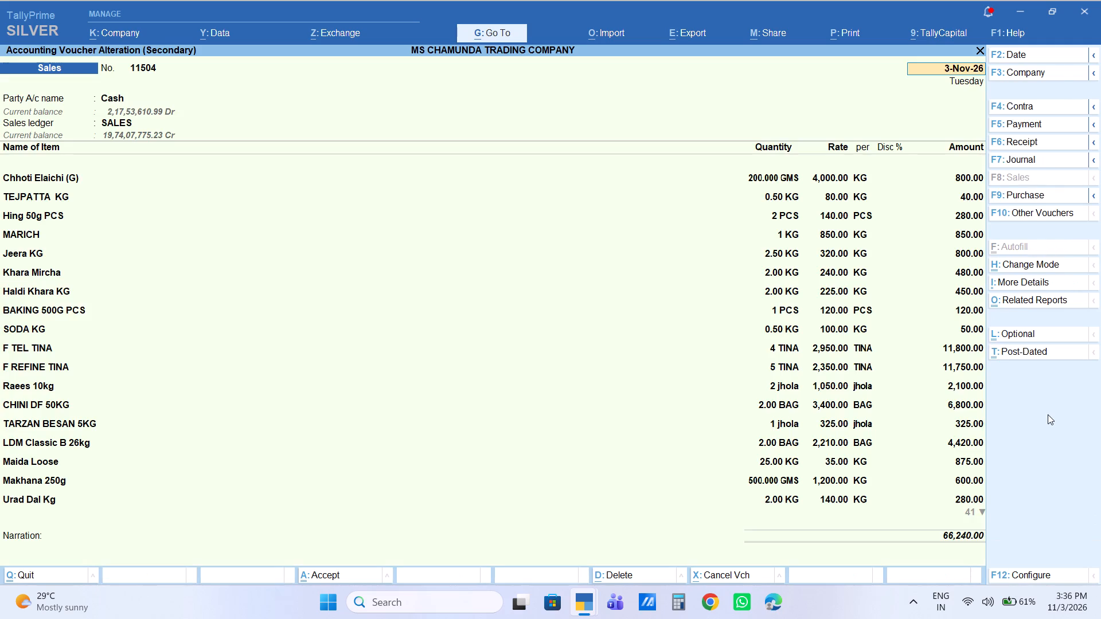
Print the invoice for voucher No. 11504 and return to the Day Book.
key(ctrl+p)
key(0)
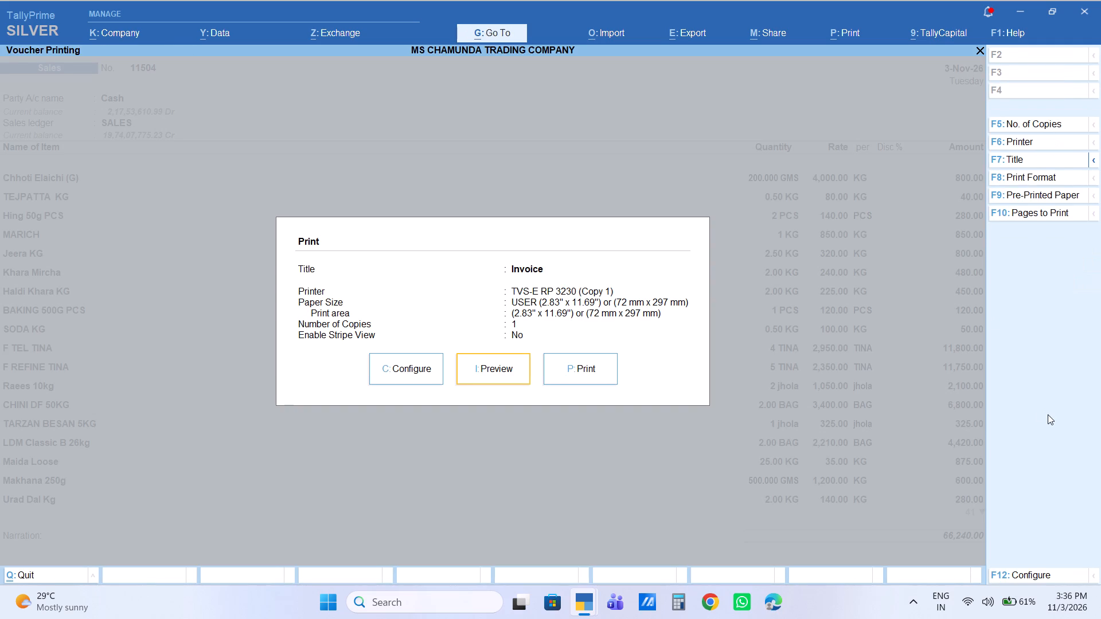
key(Right)
key(Return)
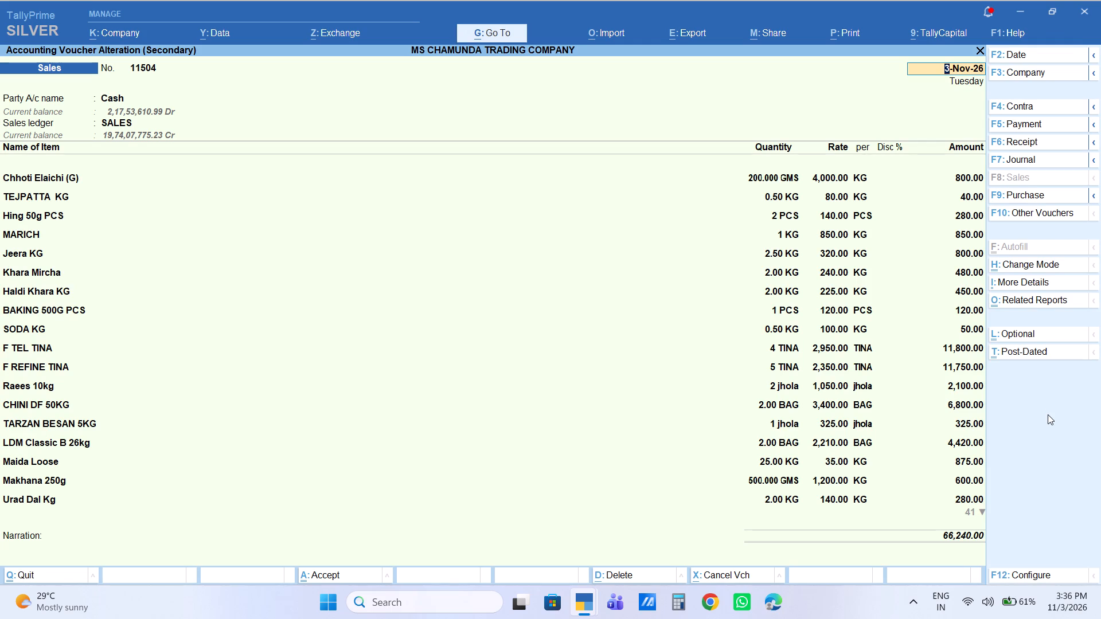
key(Escape)
key(Escape)
key(Escape)
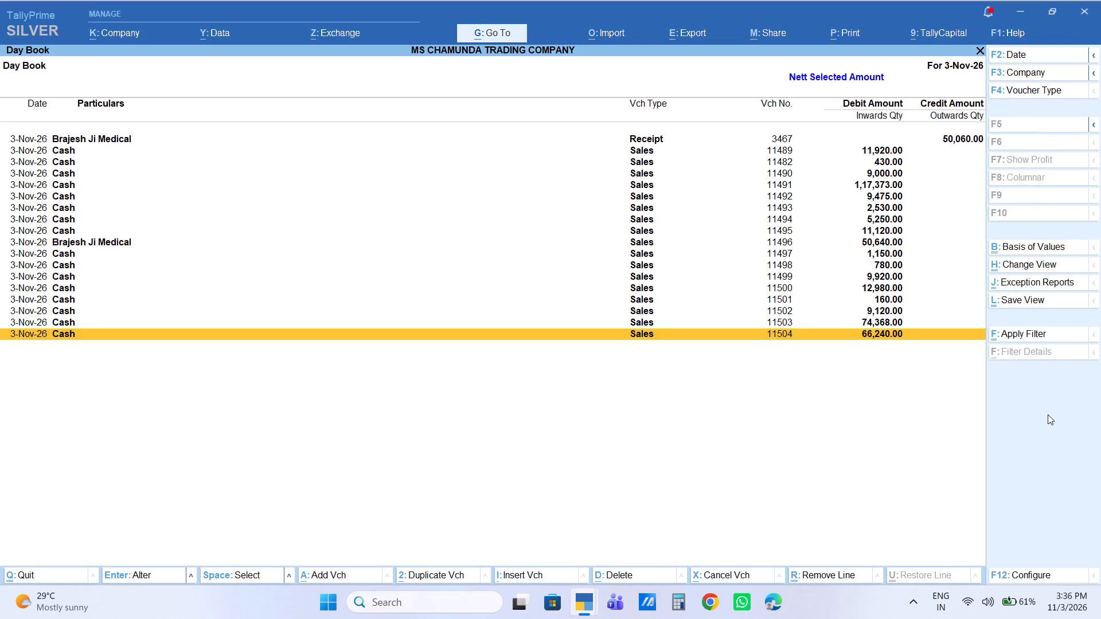
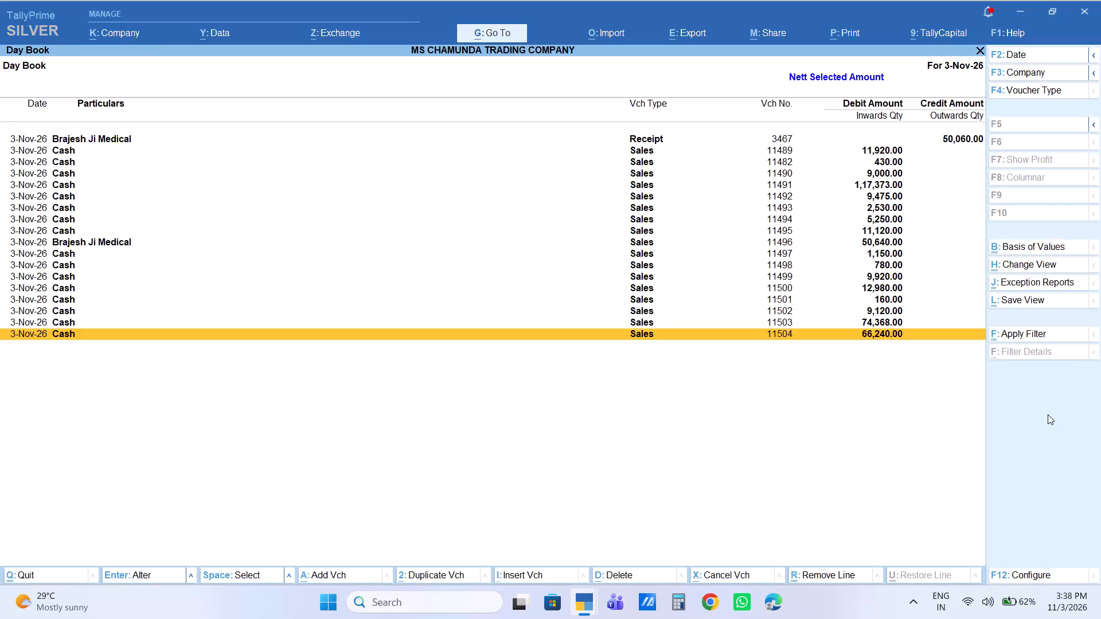
Reopen sales voucher No. 11504 from the Day Book for alteration and edit the rate of the Chhoti Elaichi (G) line.
key(Return)
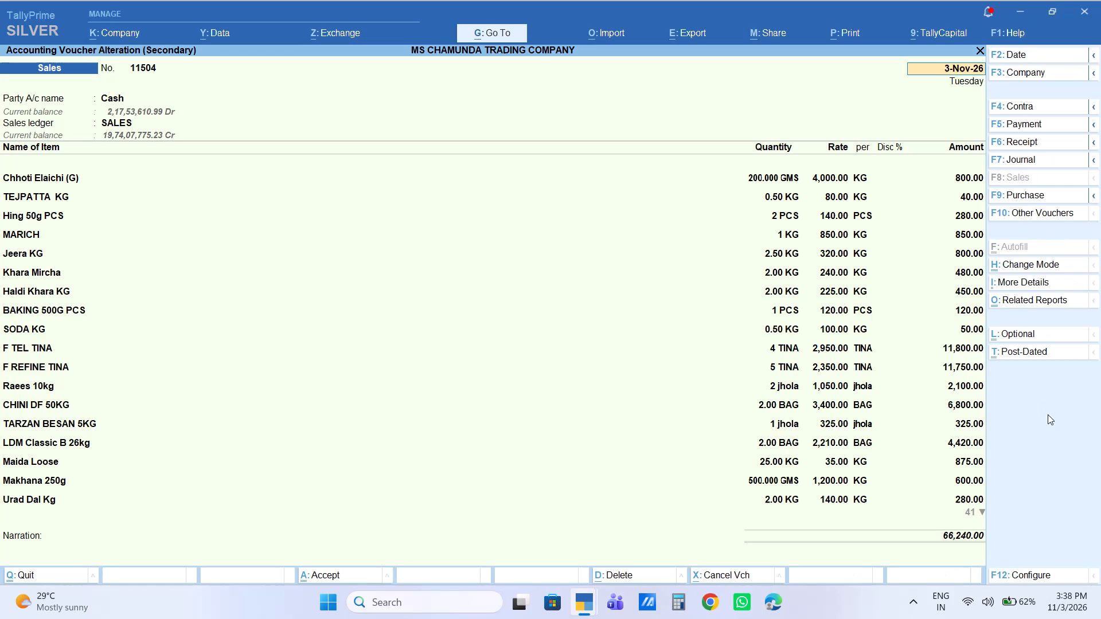
key(Return)
key(Return)
key(Return)
key(Return)
key(Return)
key(Return)
key(Return)
key(Return)
key(Return)
key(Return)
key(Return)
key(Return)
key(Return)
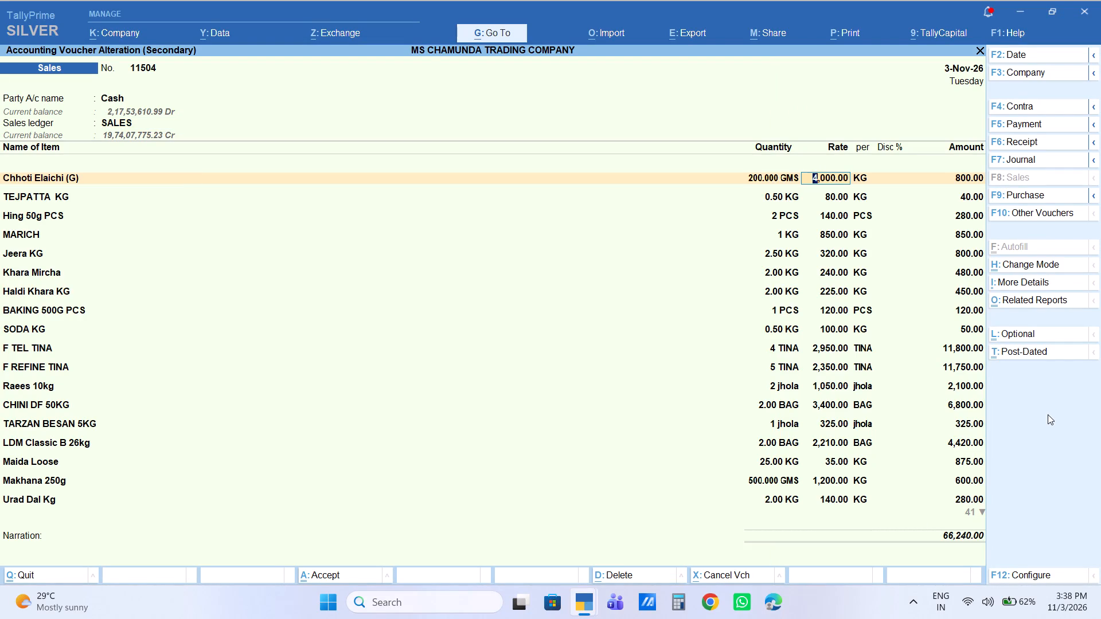
text(mn)
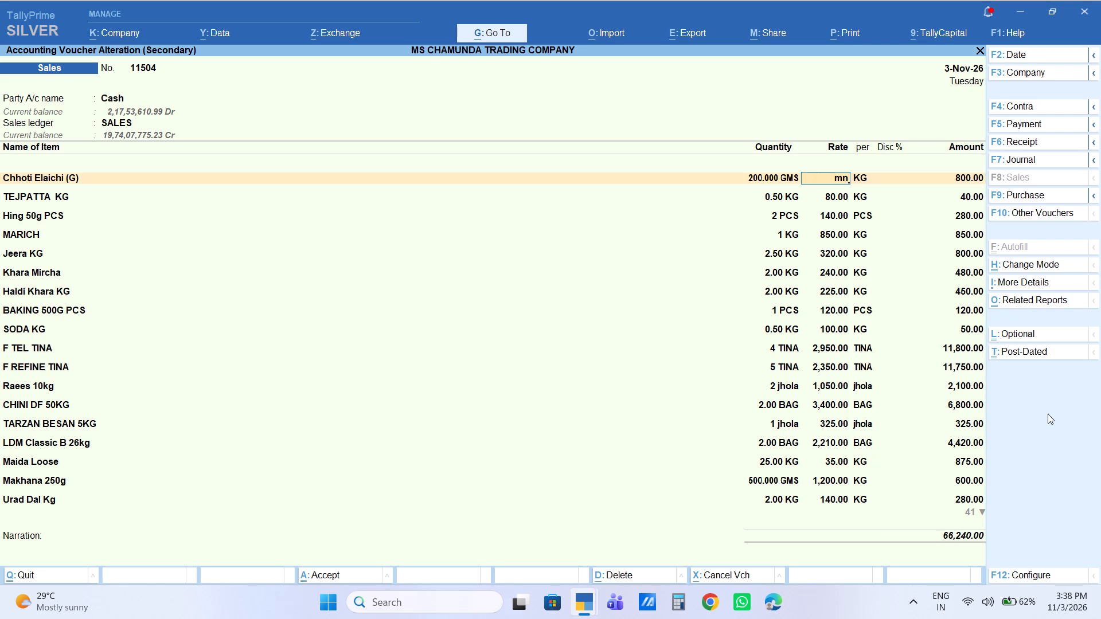